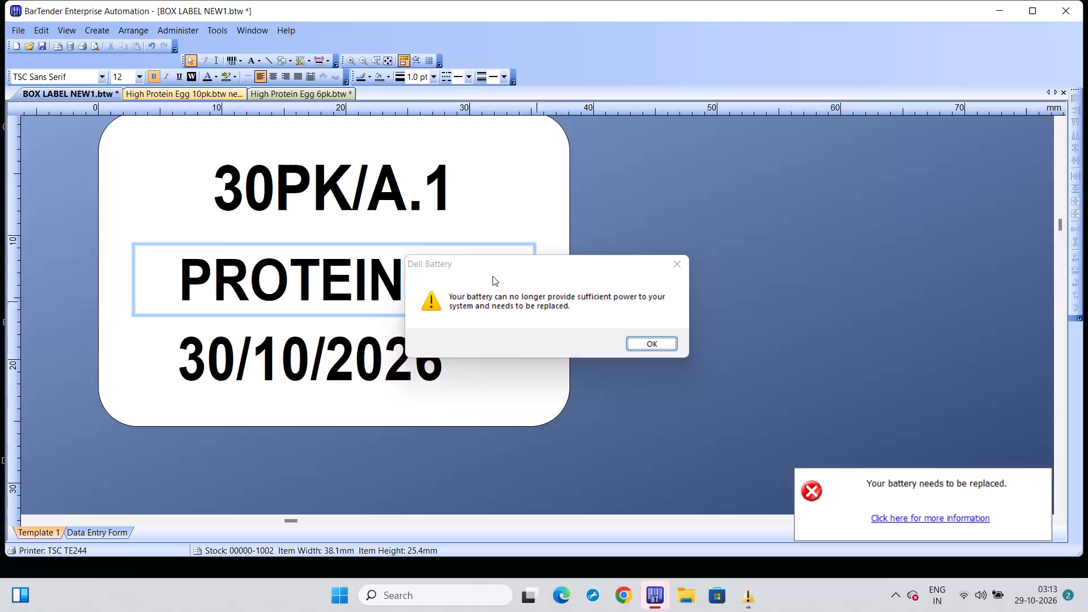
Dismiss the Dell battery replacement warning.
left_click(637, 340)
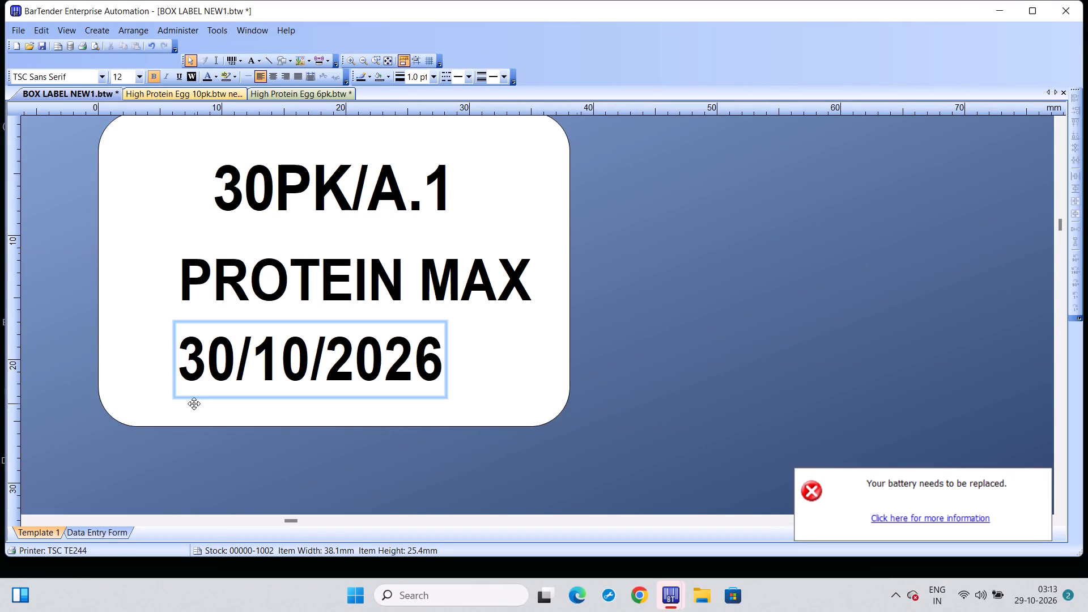
Replace the date on the bottom line of the box label with 29/10/2026.
left_click(241, 359)
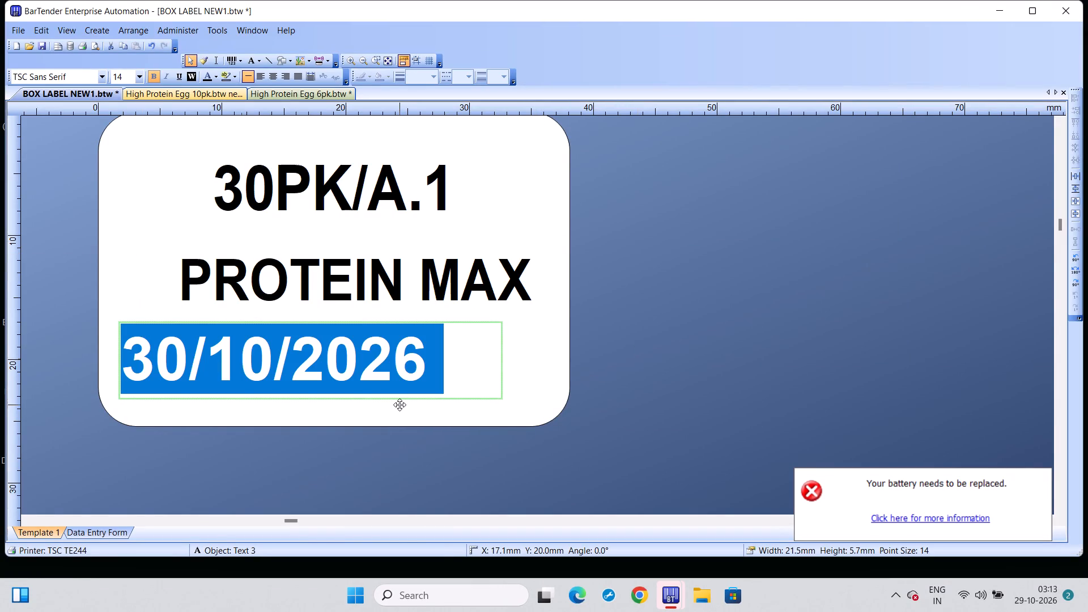
key("BackSpace")
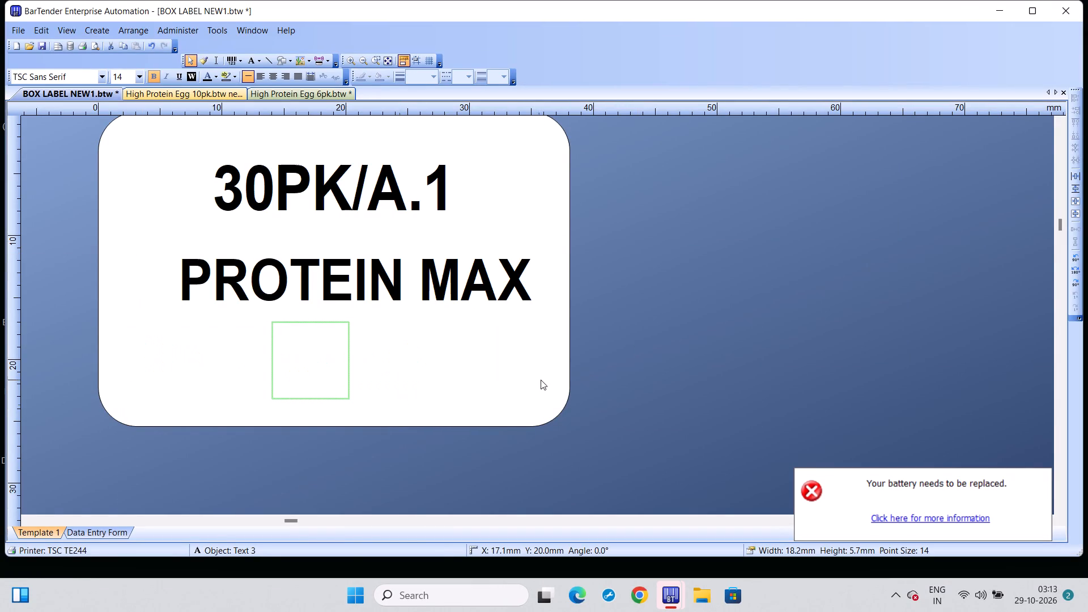
left_click(541, 380)
left_click(541, 380)
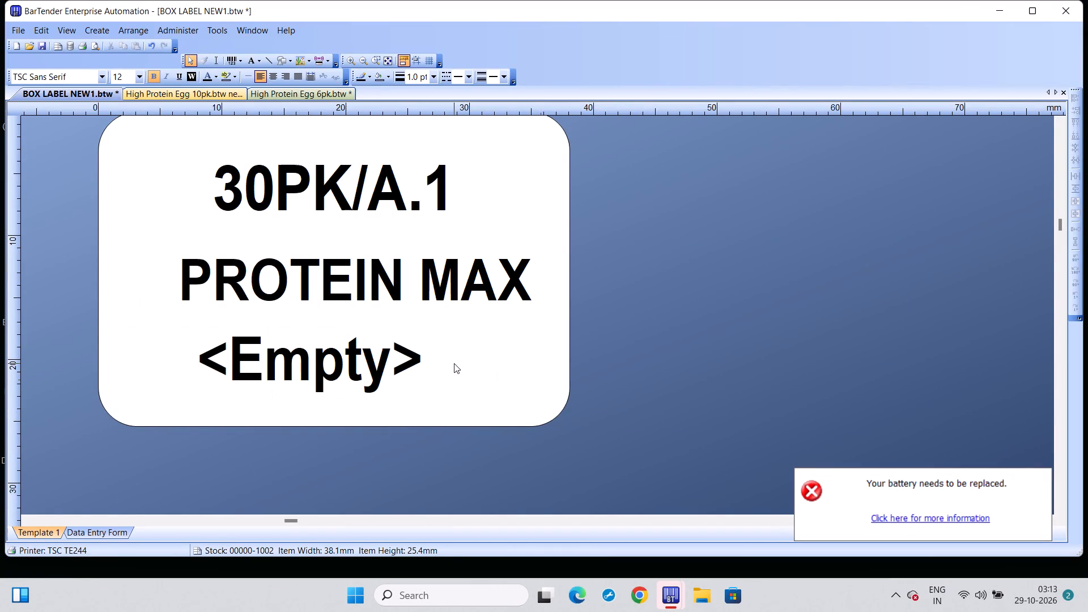
left_click(454, 363)
left_click(394, 359)
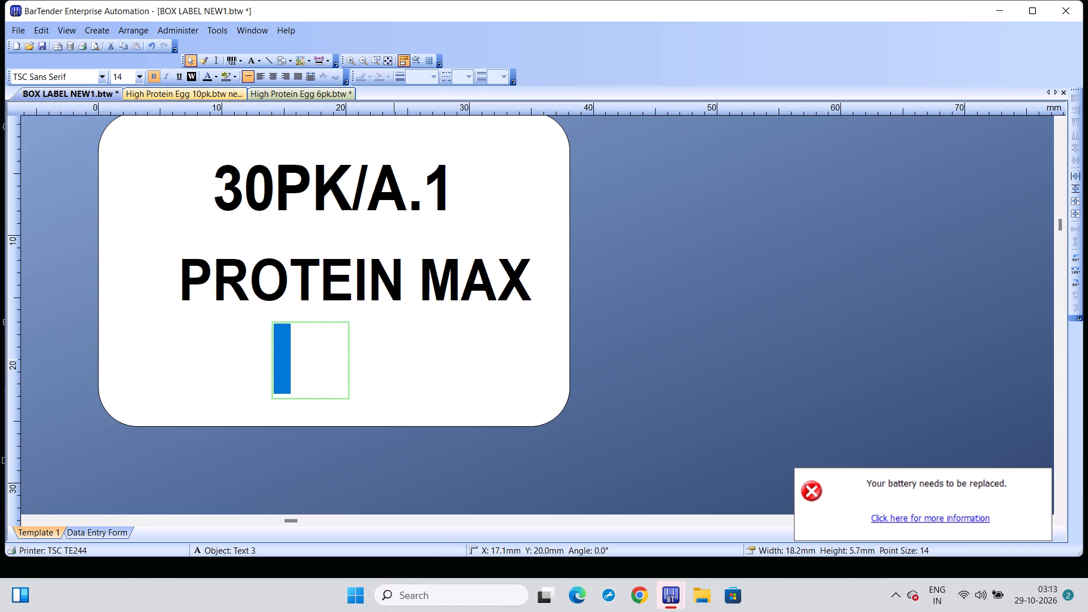
key("BackSpace")
left_click(453, 352)
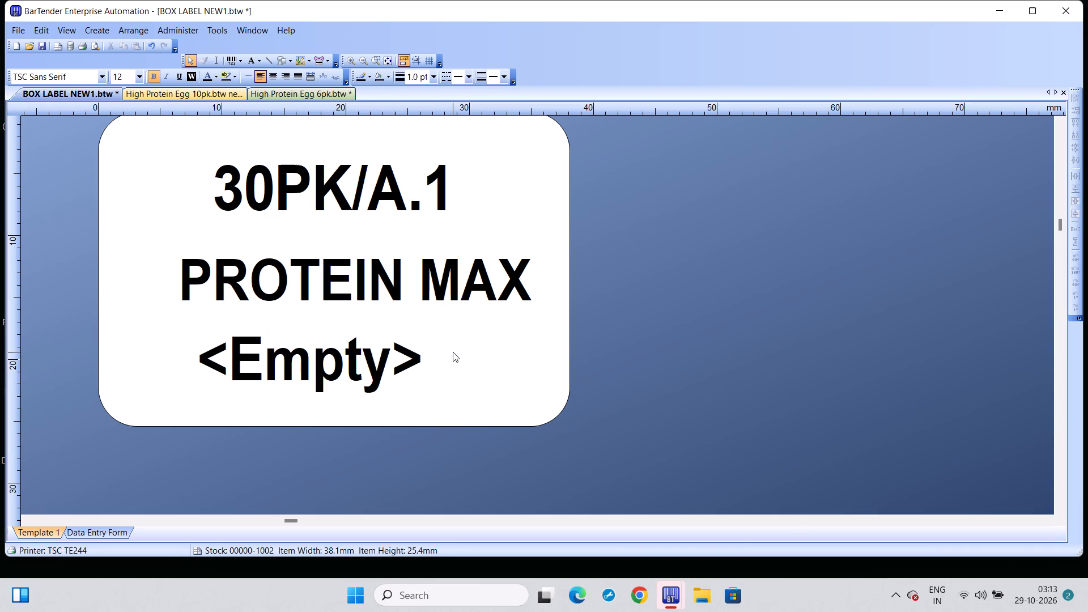
left_click(461, 356)
left_click(461, 356)
left_click(363, 356)
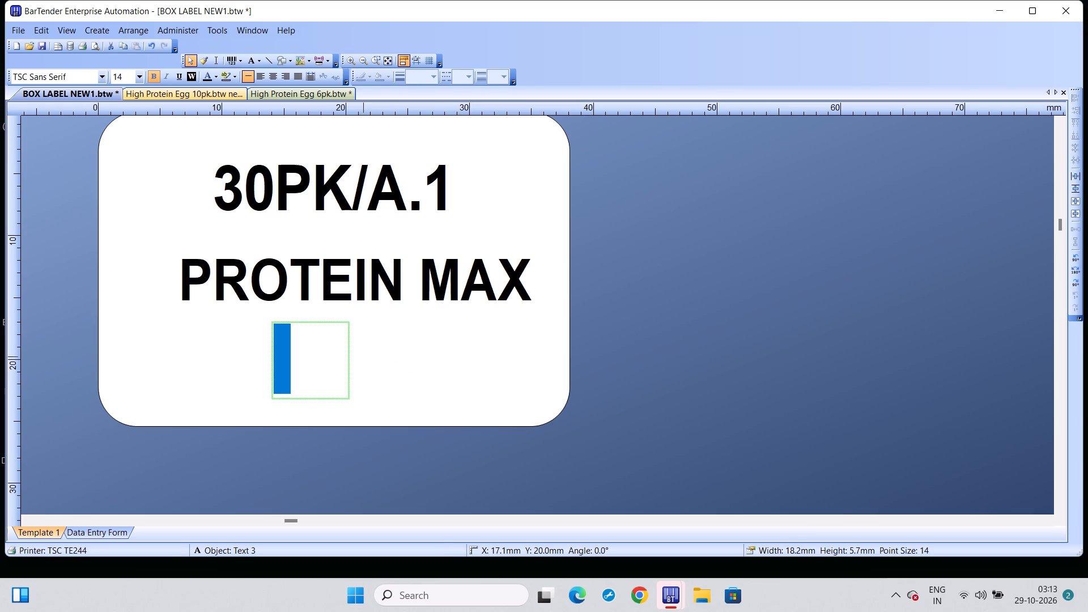
type("29")
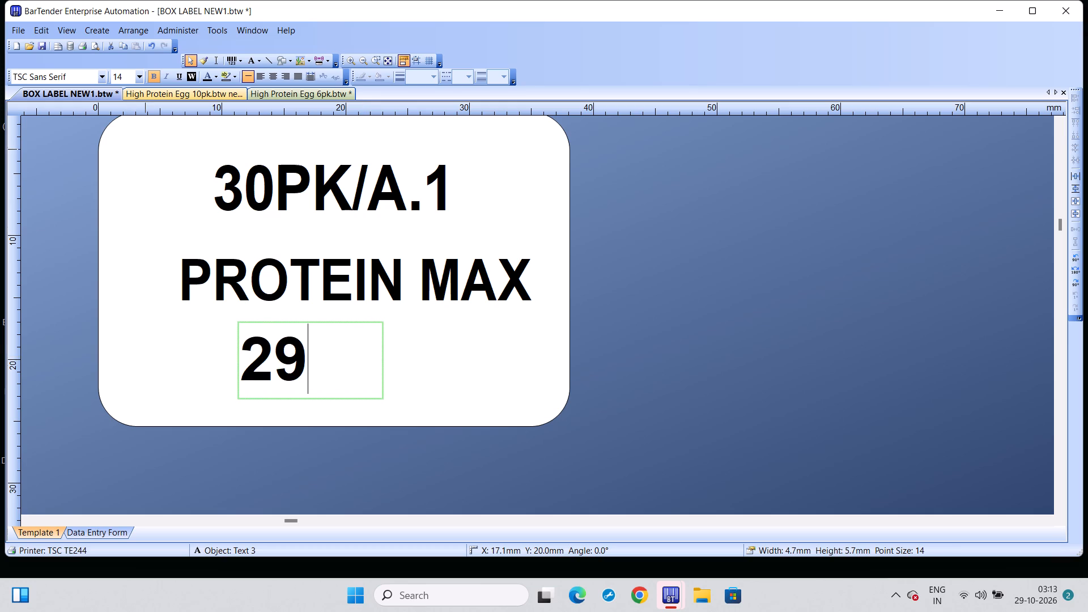
key("slash")
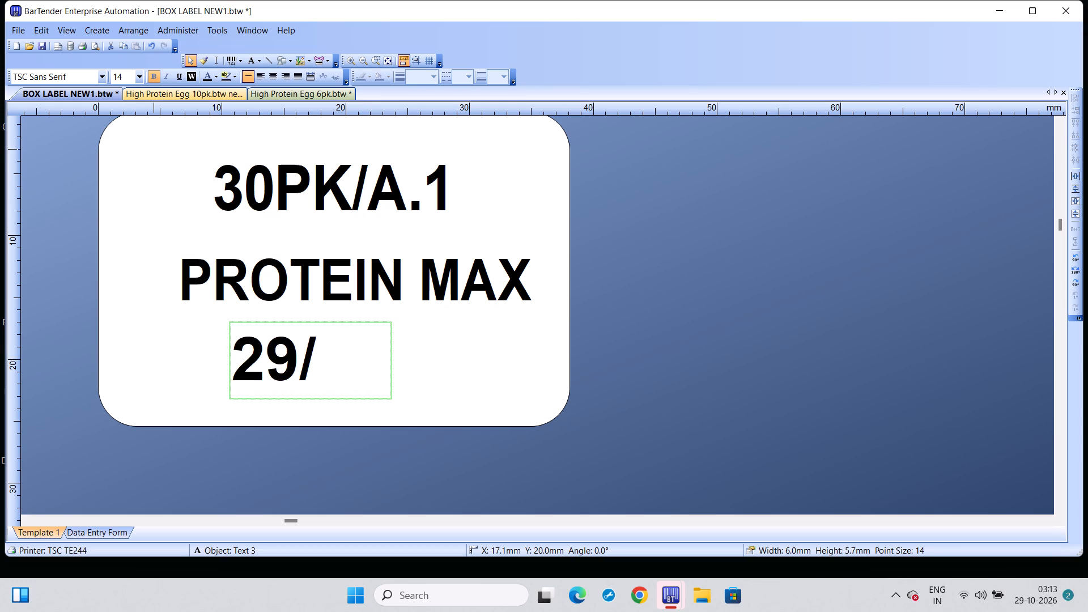
type("10/")
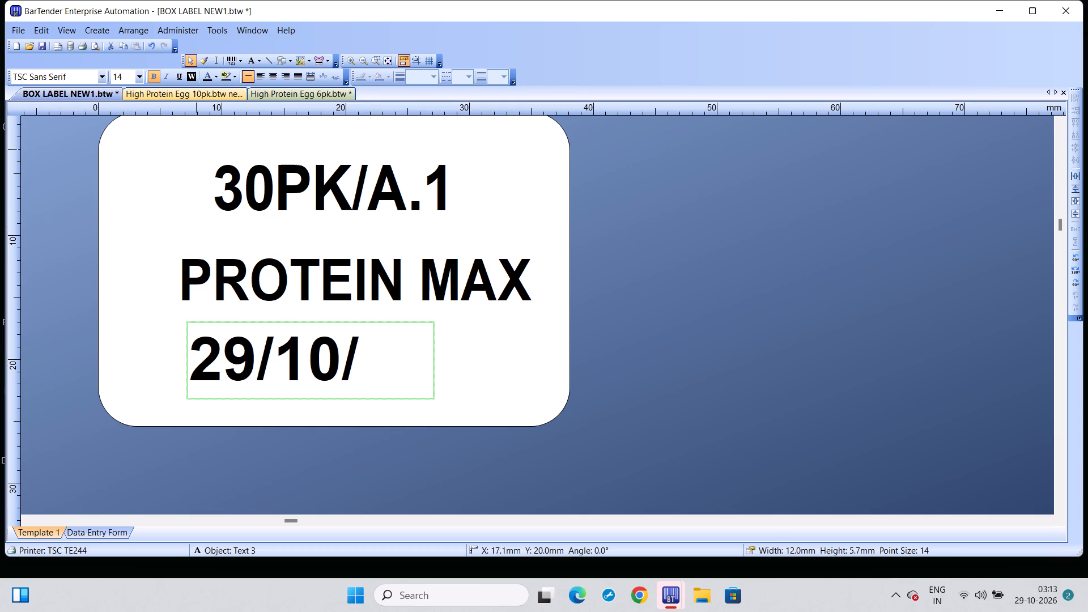
type("2026")
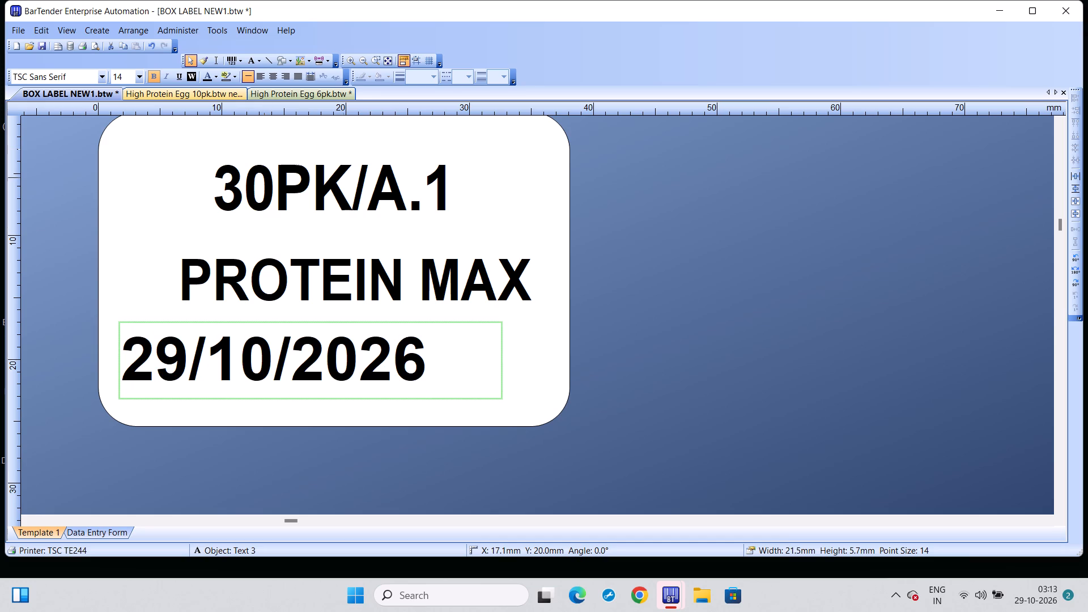
left_click(486, 386)
left_click(518, 379)
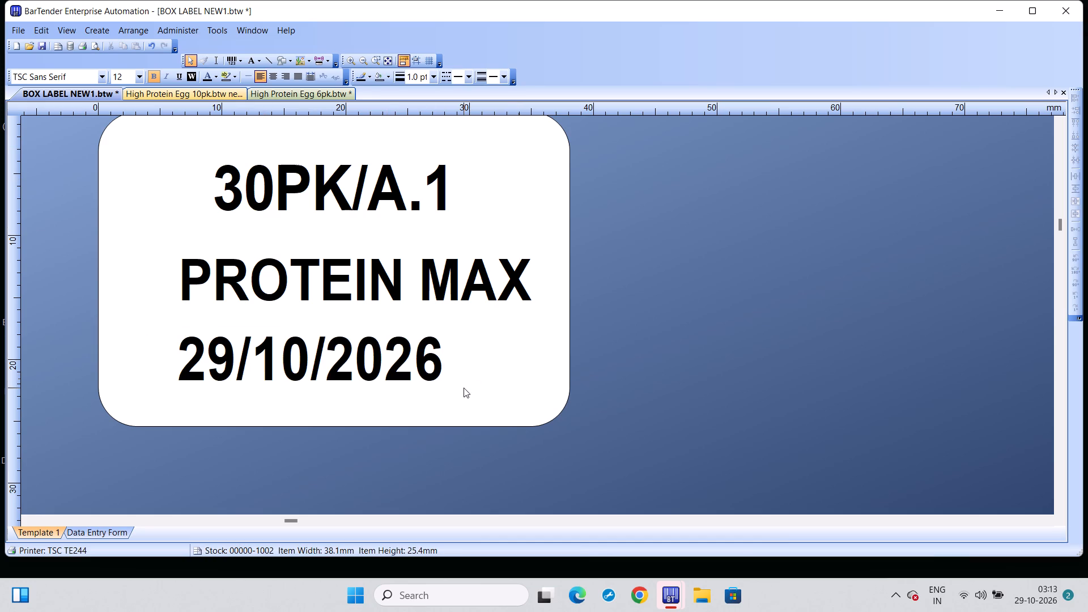
Print 5 copies of the PROTEIN MAX box label on the TSC TE244 printer.
key("ctrl+p")
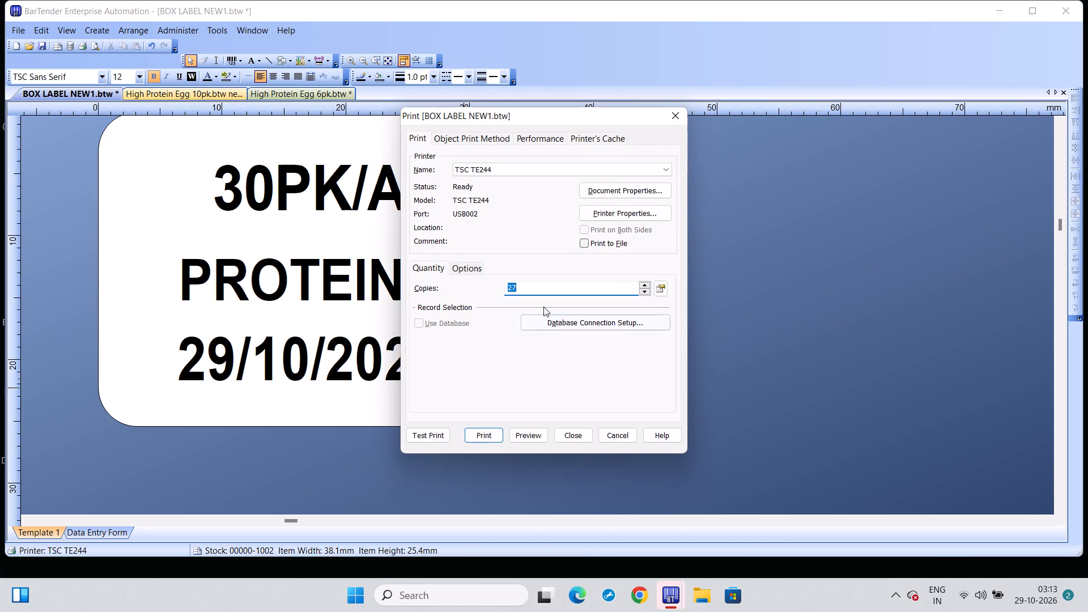
left_click(542, 294)
key("BackSpace")
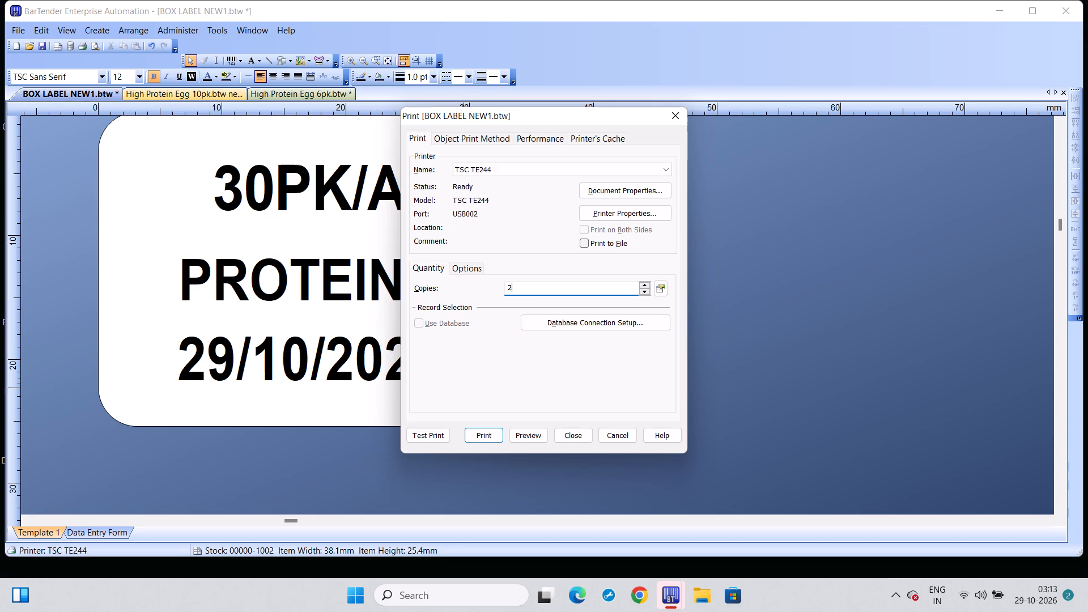
key("BackSpace")
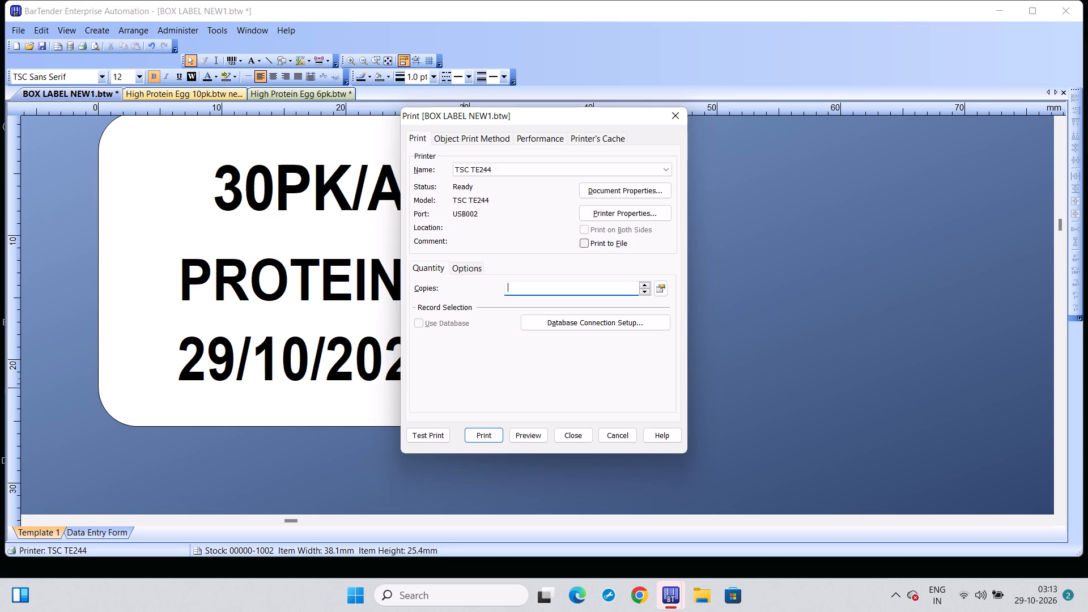
left_click(542, 294)
key("5")
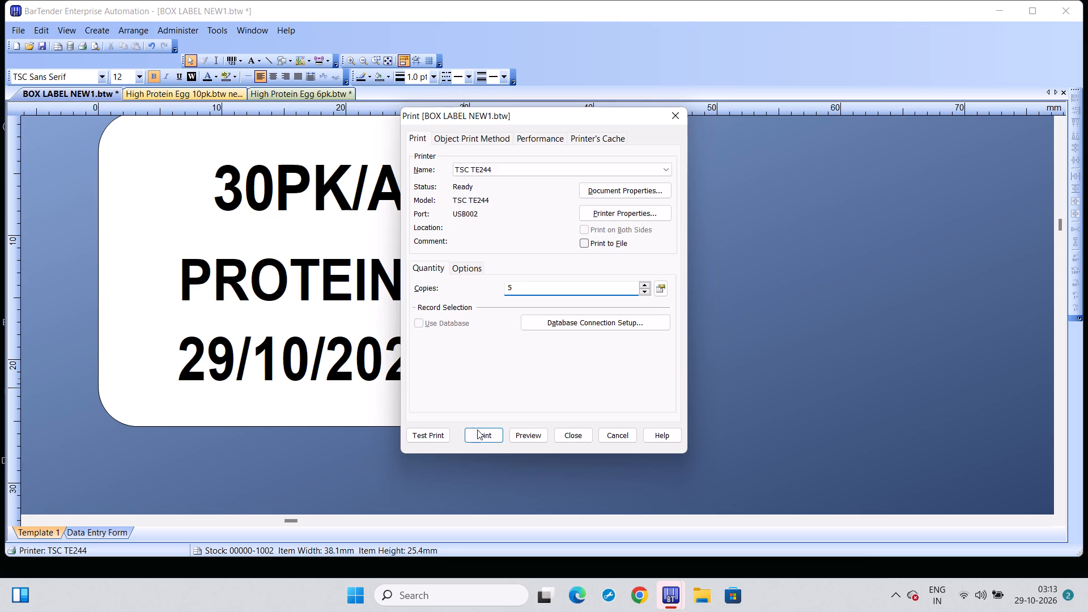
left_click(479, 439)
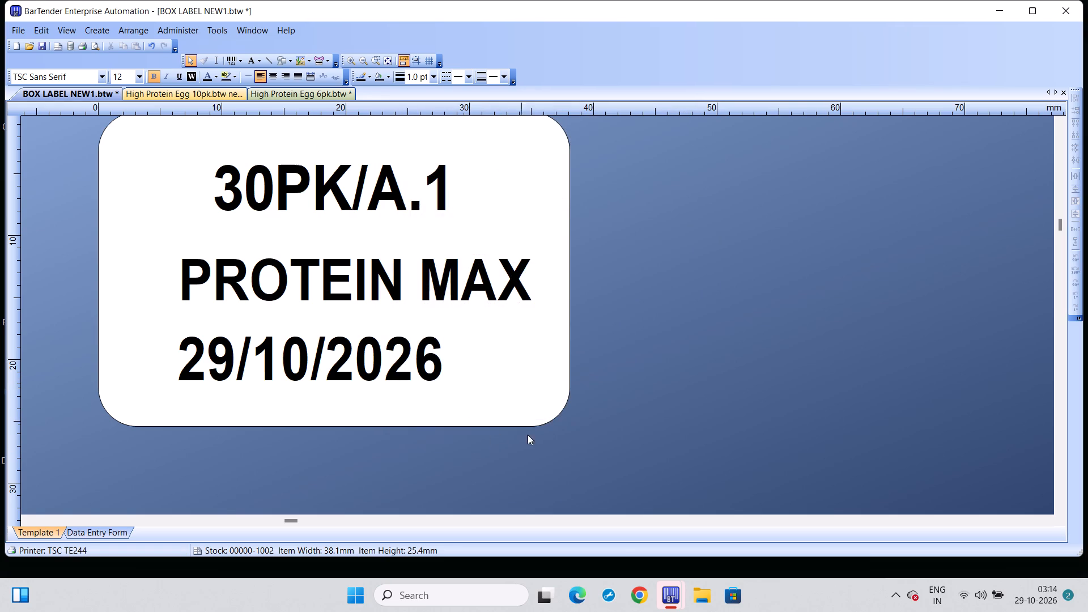
Replace the product name on the label's middle line with FARM WHITE.
left_click(513, 294)
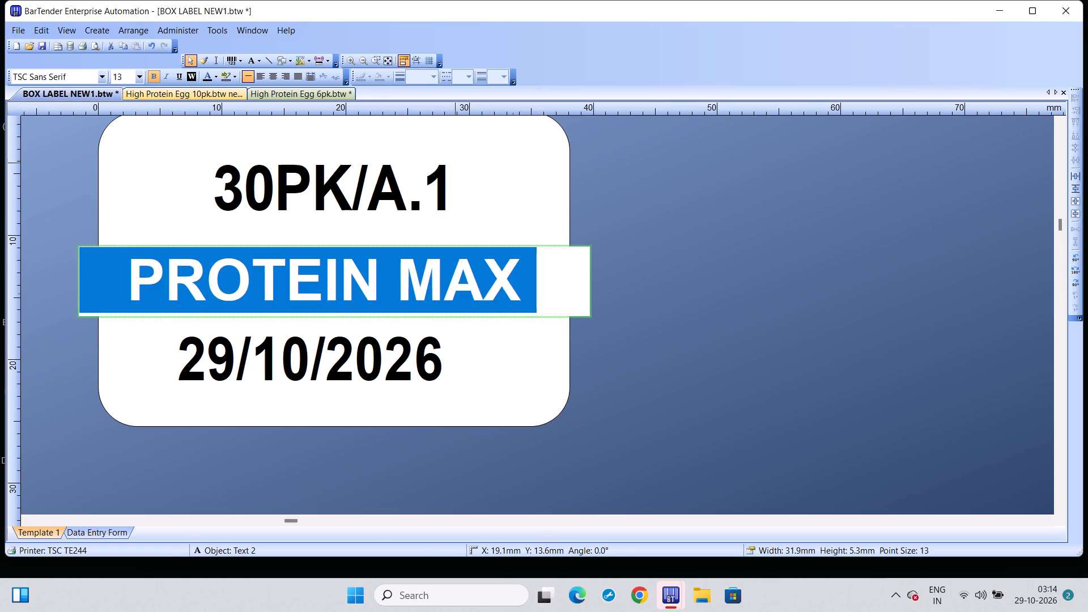
key("BackSpace")
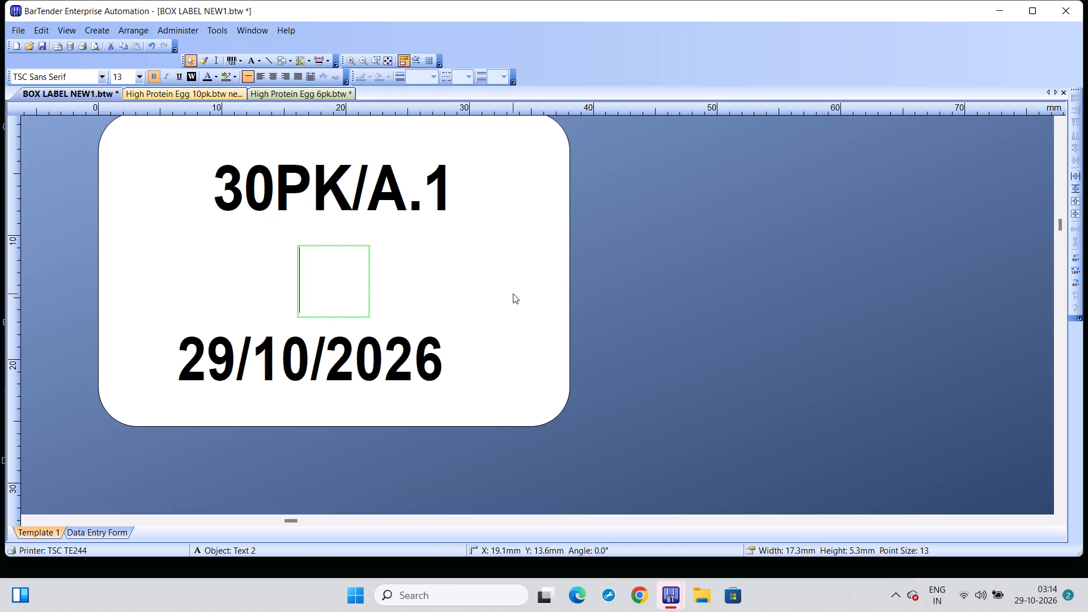
type("FAR")
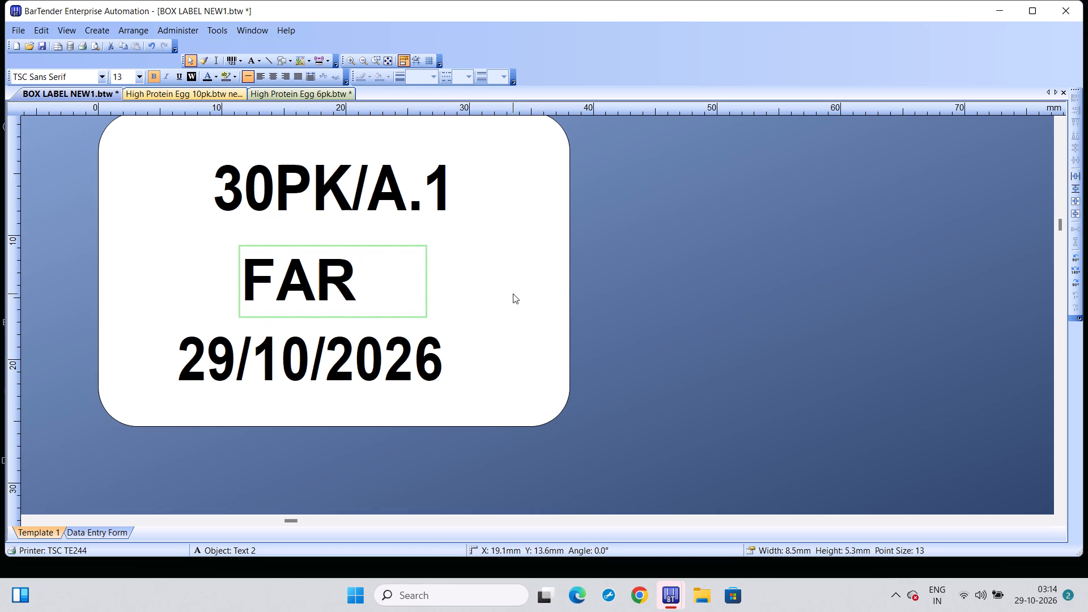
key("space")
key("BackSpace")
key("BackSpace")
key("BackSpace")
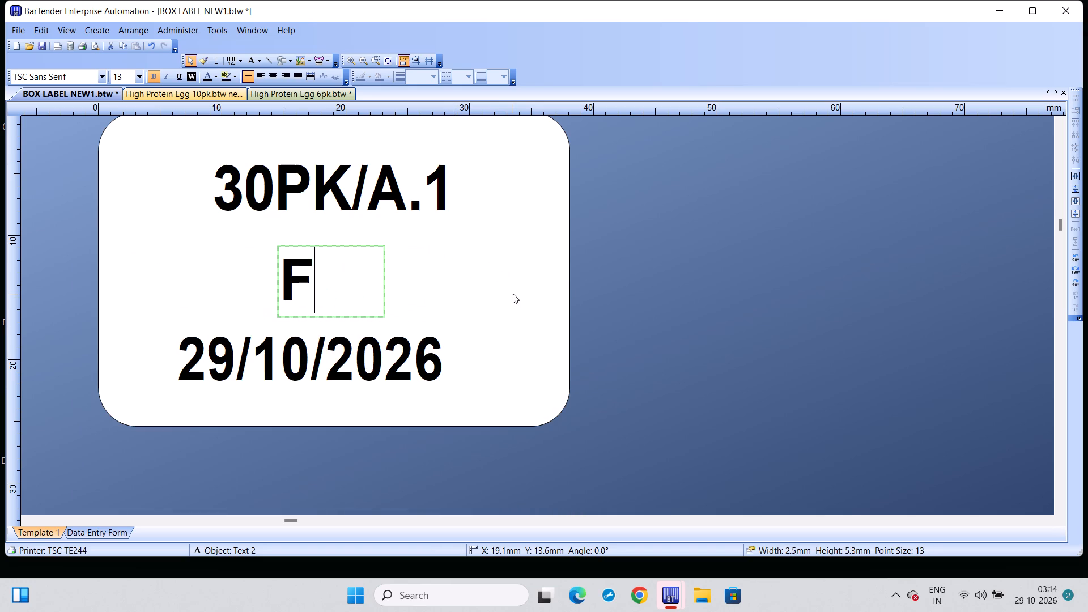
type("AR")
type("M")
key("space")
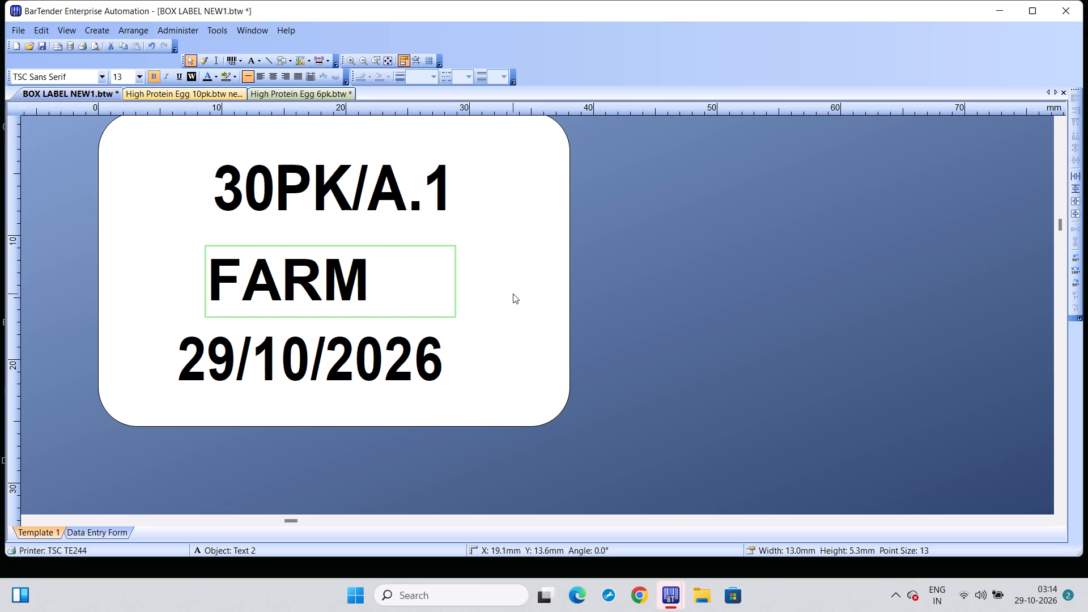
type("WHITE")
key("space")
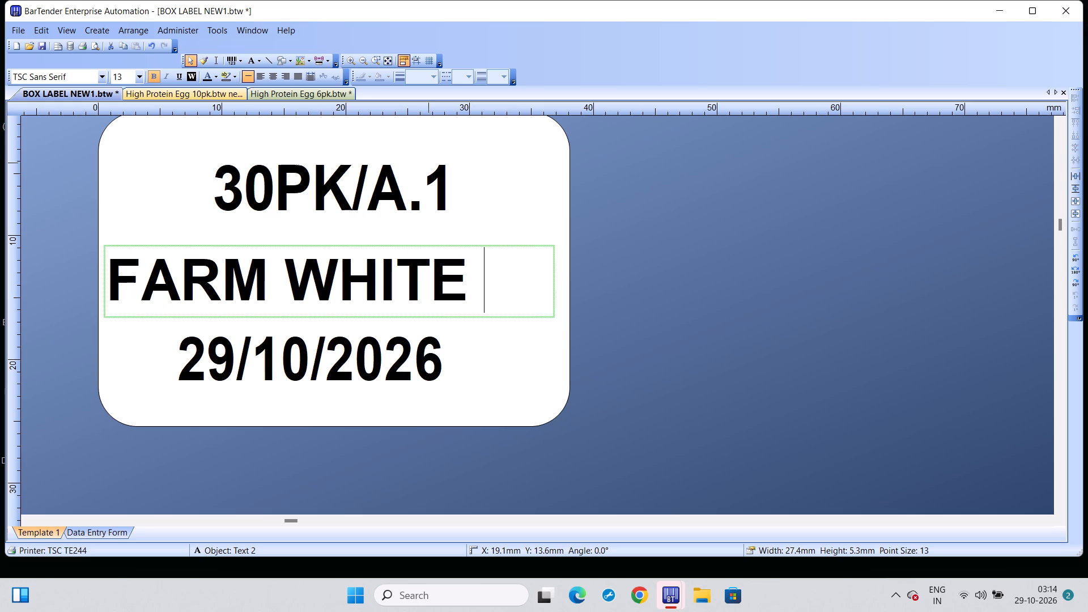
Print 26 copies of the FARM WHITE box label on the TSC TE244 printer.
key("ctrl+p")
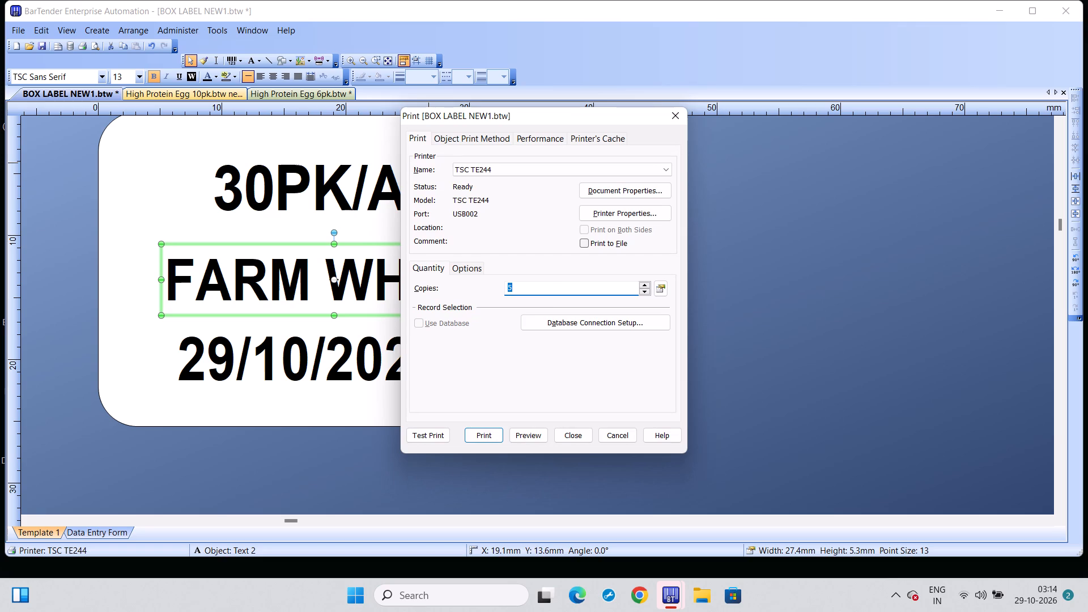
left_click(521, 287)
key("BackSpace")
type("26")
key("Return")
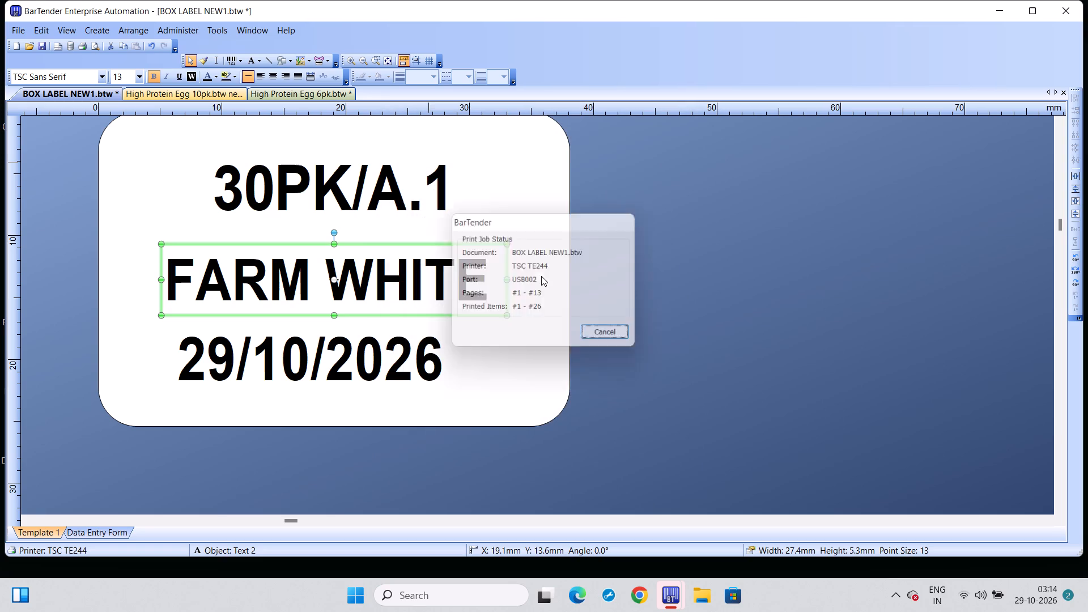
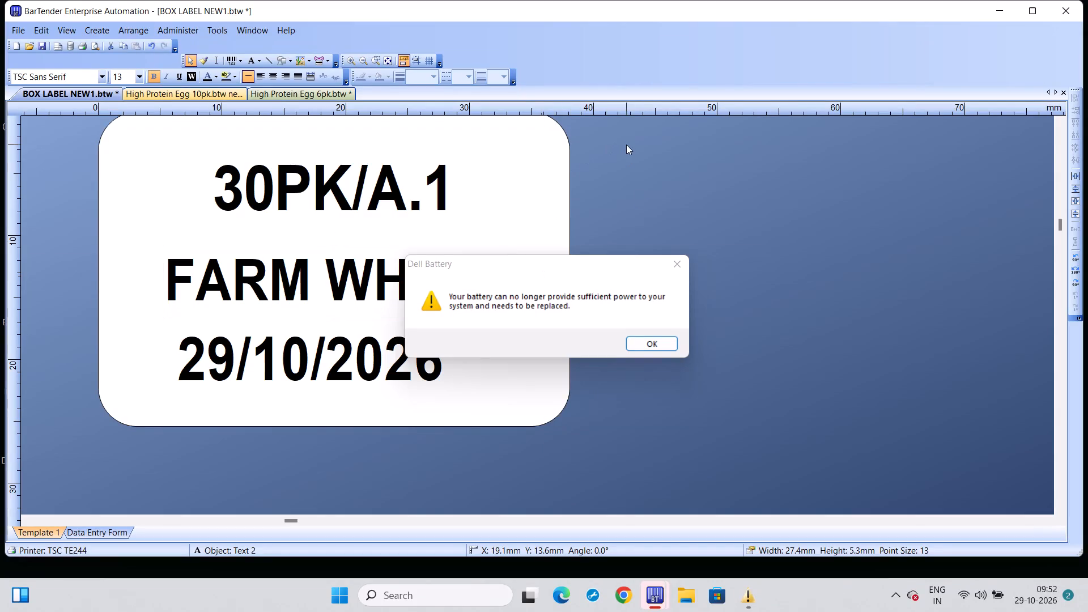
Dismiss the Dell Battery warning covering the box label.
left_click(679, 263)
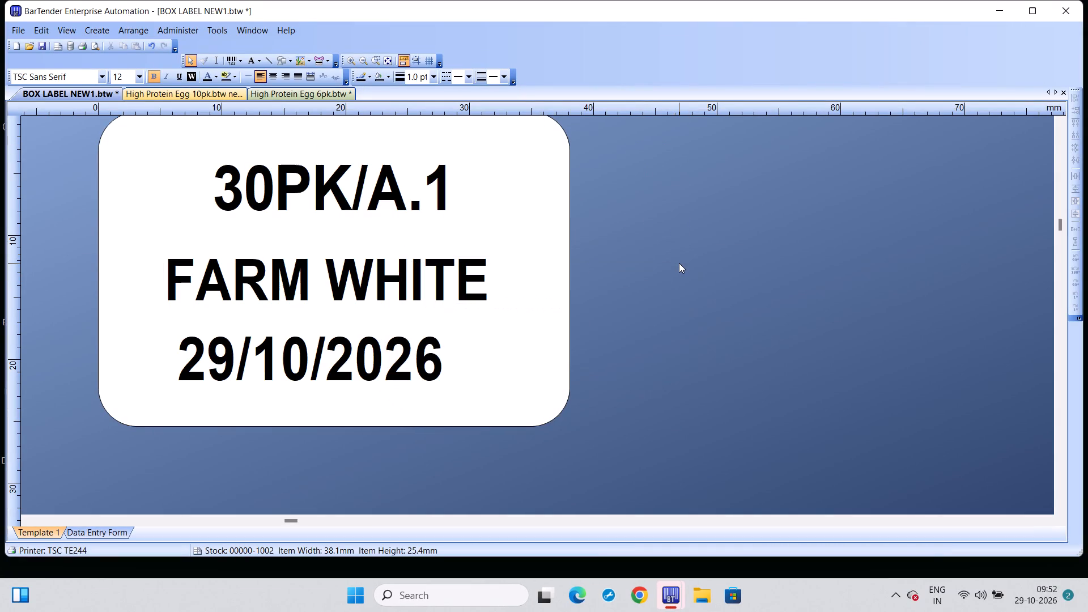
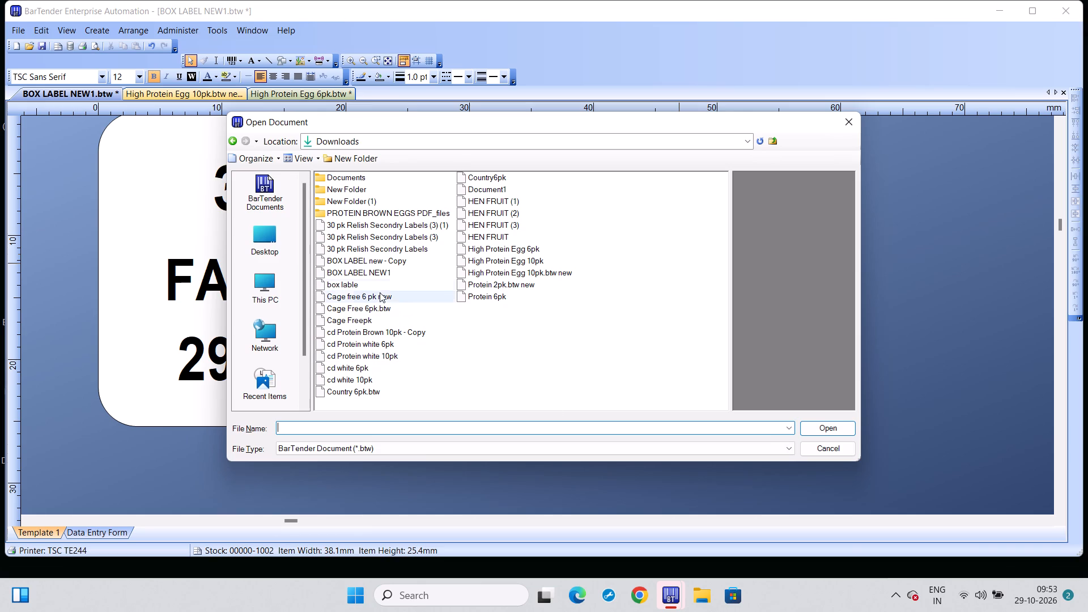
Open the label document "cd Protein white 6pk" from the Downloads folder.
left_click(396, 350)
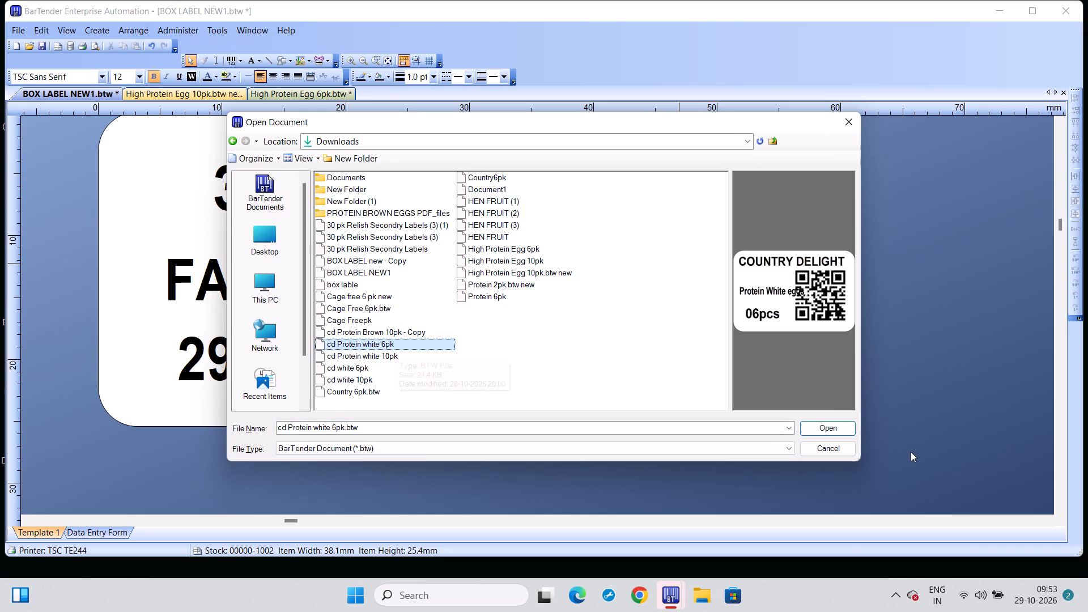
left_click(837, 424)
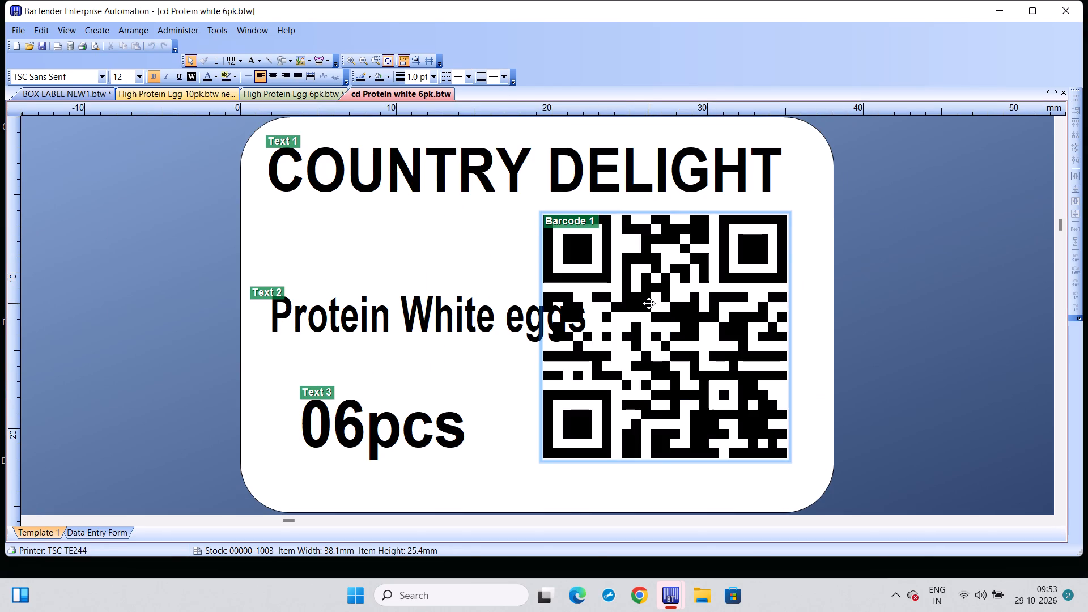
Change the date segment in the QR code's embedded data to 301026.
double_click(649, 303)
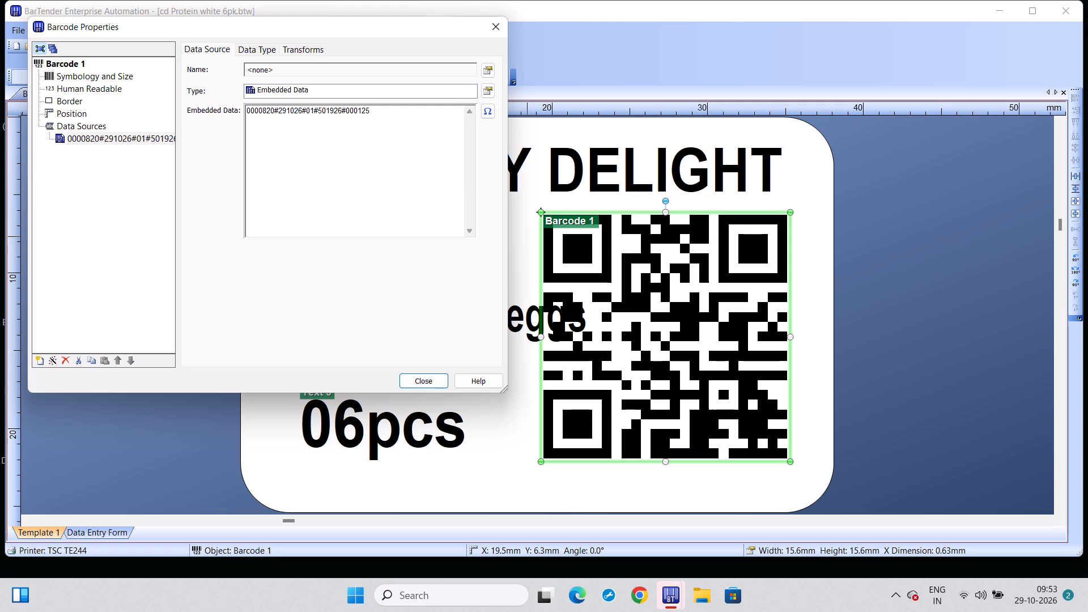
left_click(286, 111)
key("BackSpace")
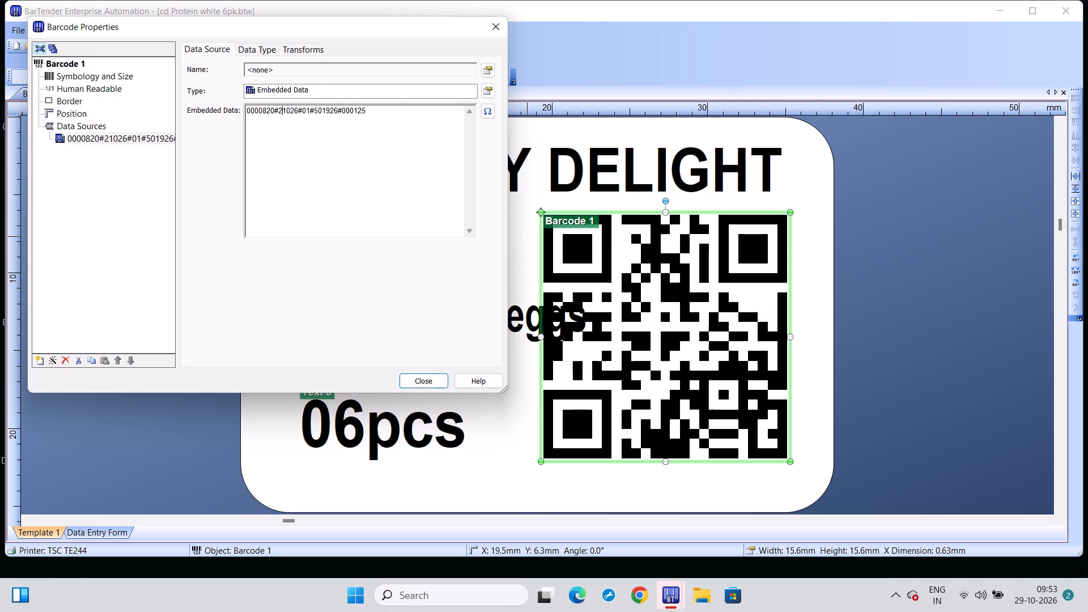
key("BackSpace")
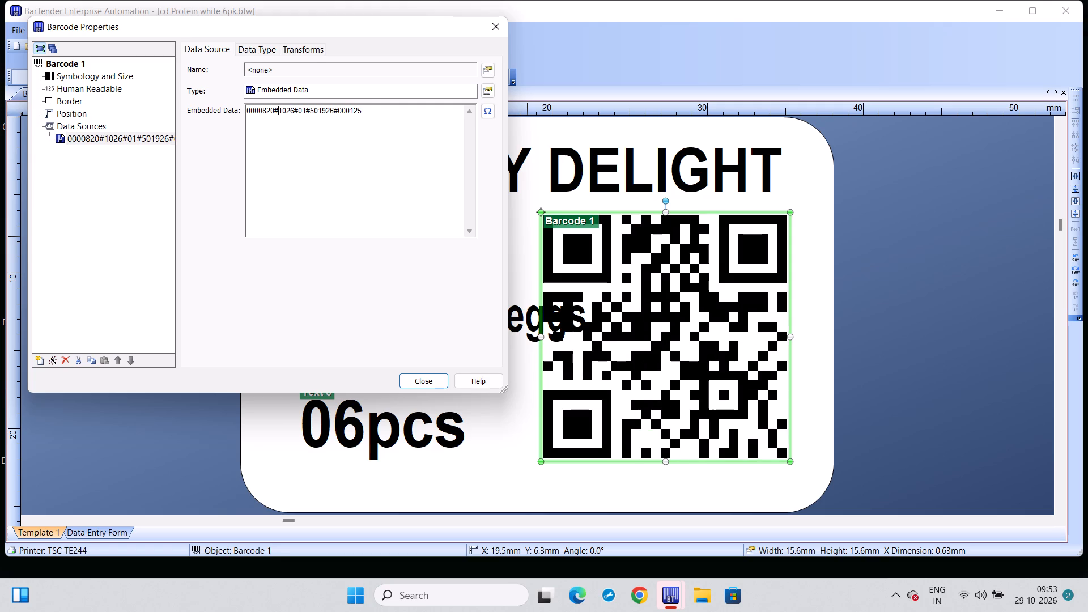
type("30")
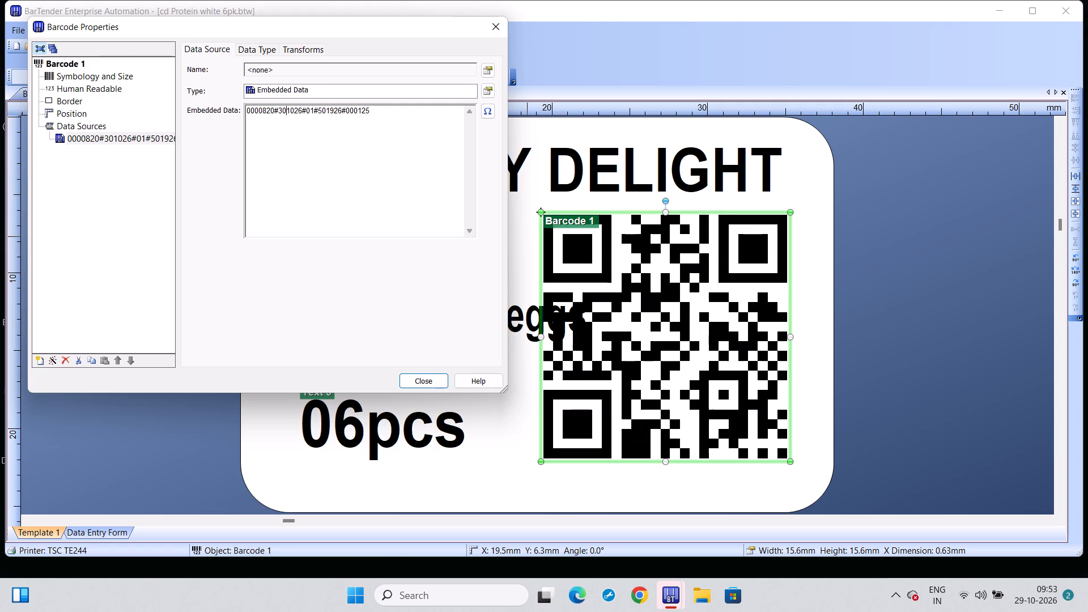
Reset the serial number at the end of the QR code's embedded data to 000001.
left_click(369, 109)
key("BackSpace")
key("BackSpace")
key("BackSpace")
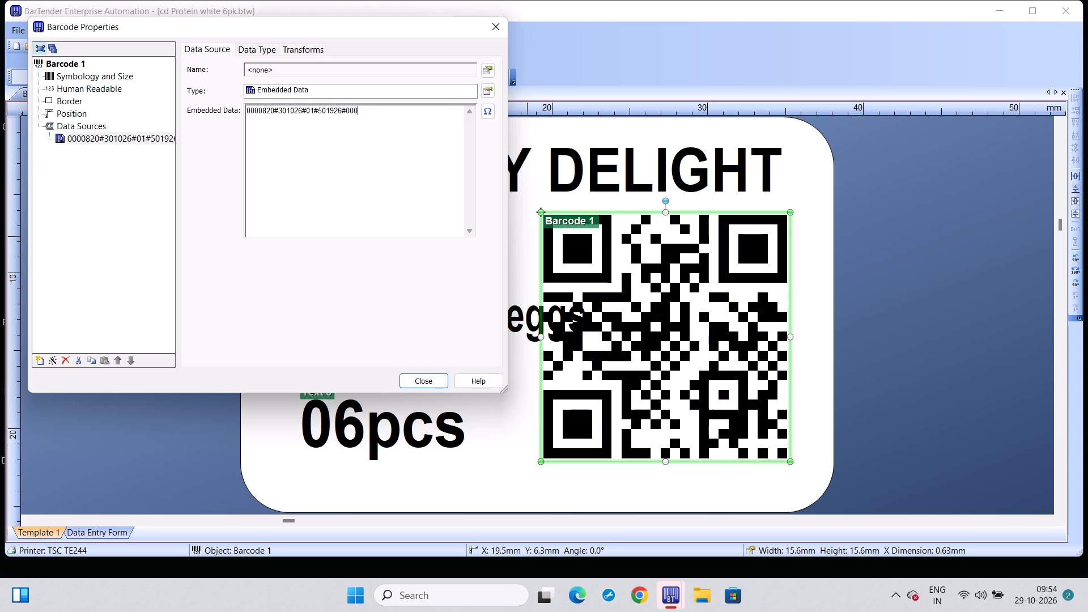
type("00")
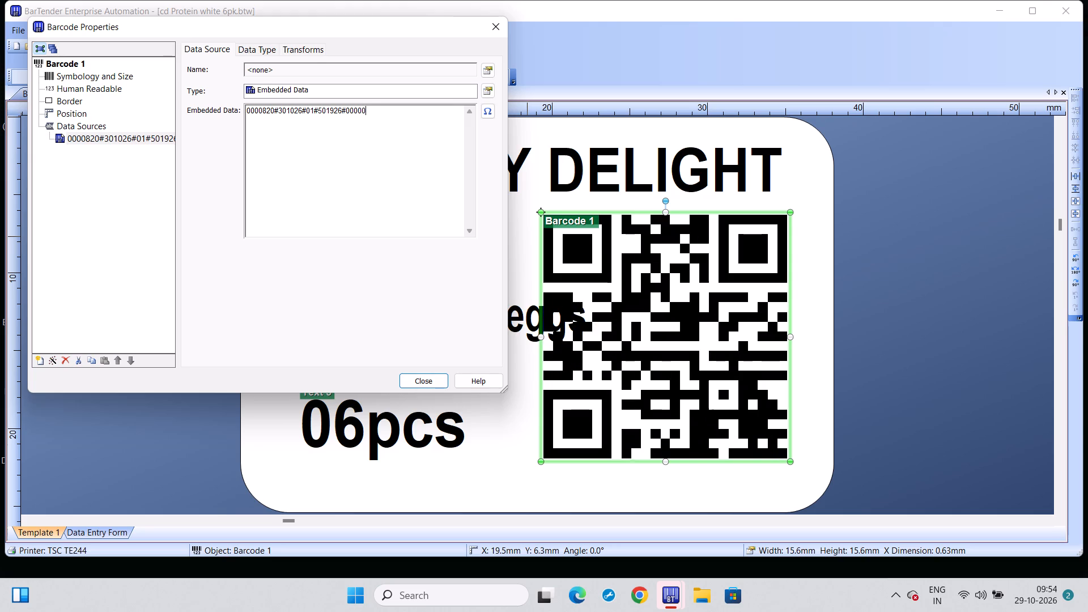
key("1")
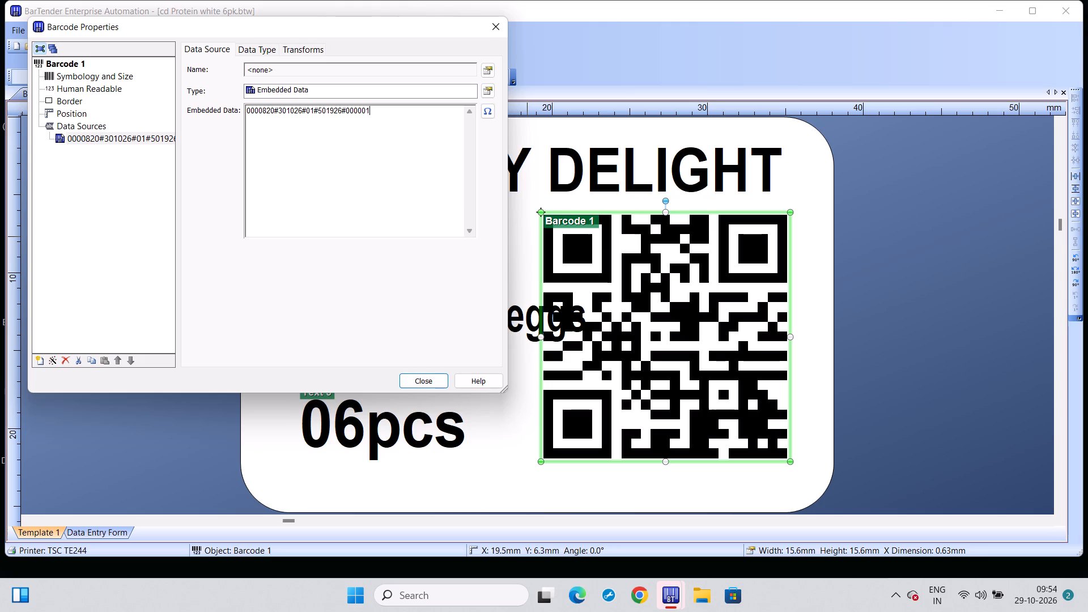
Change the segment before the serial number in the QR code's data to 500955 and close the barcode properties.
left_click(341, 110)
key("BackSpace")
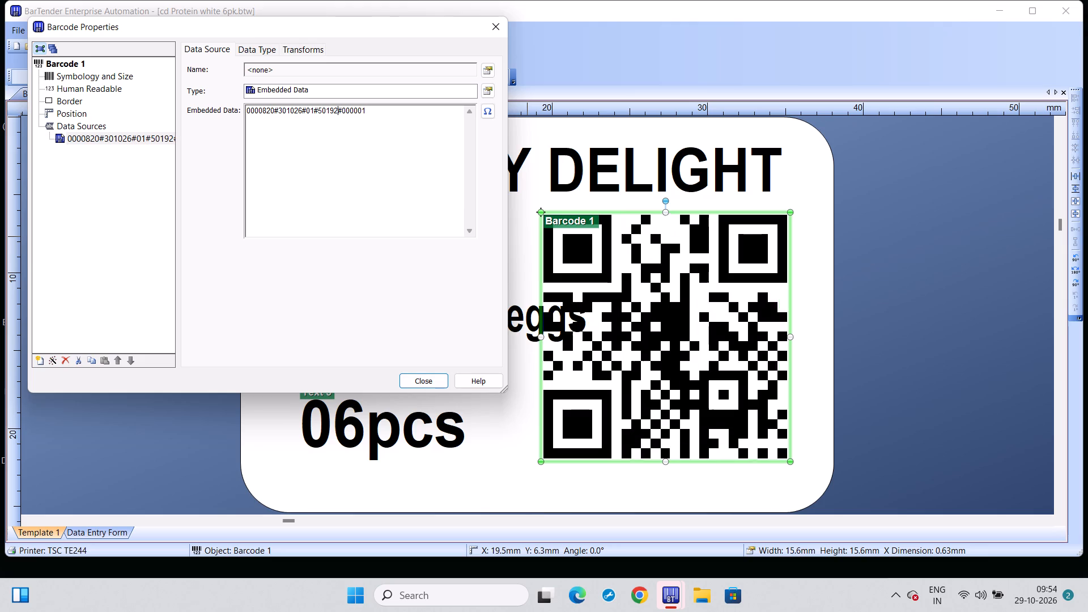
key("BackSpace")
key("BackSpace")
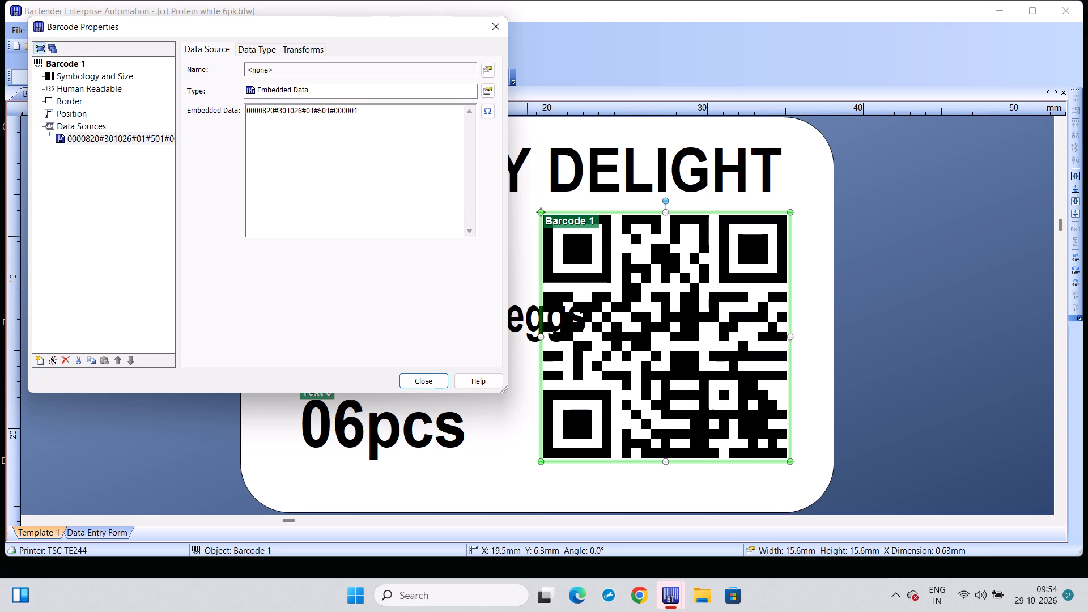
key("BackSpace")
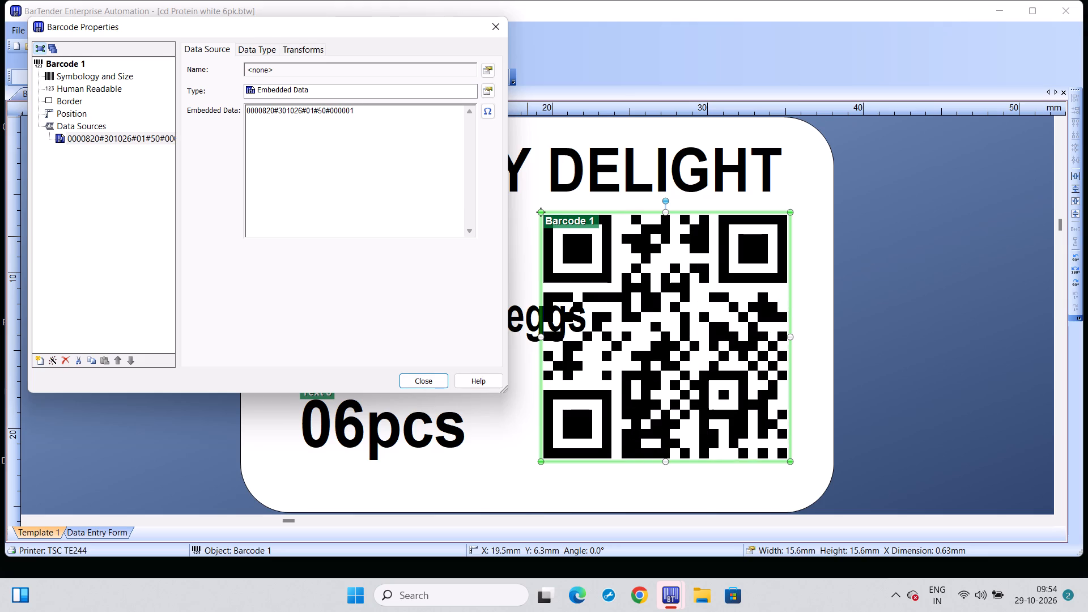
type("09")
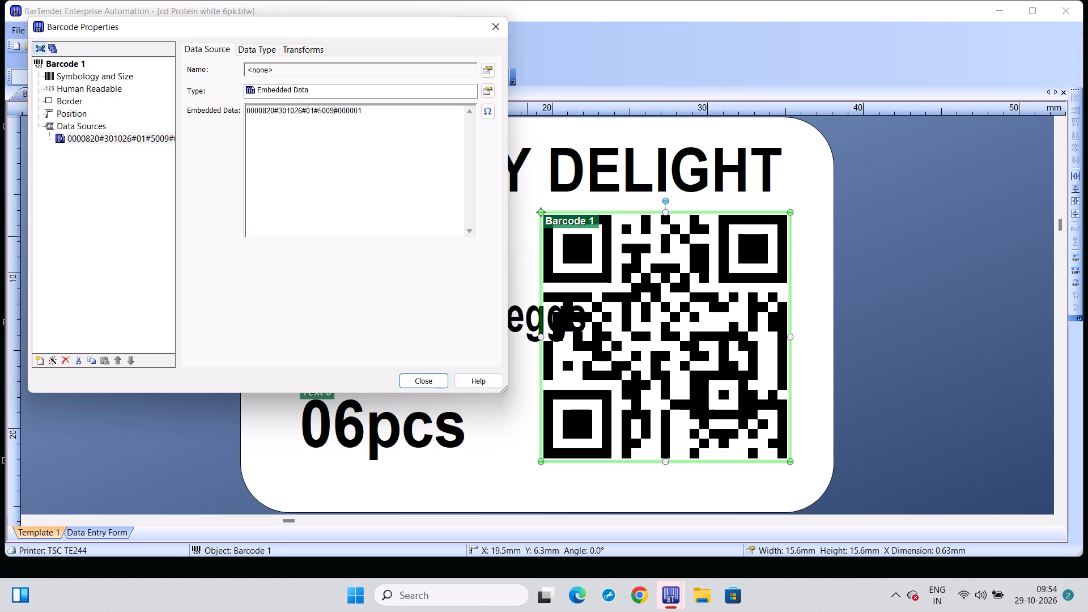
type("55")
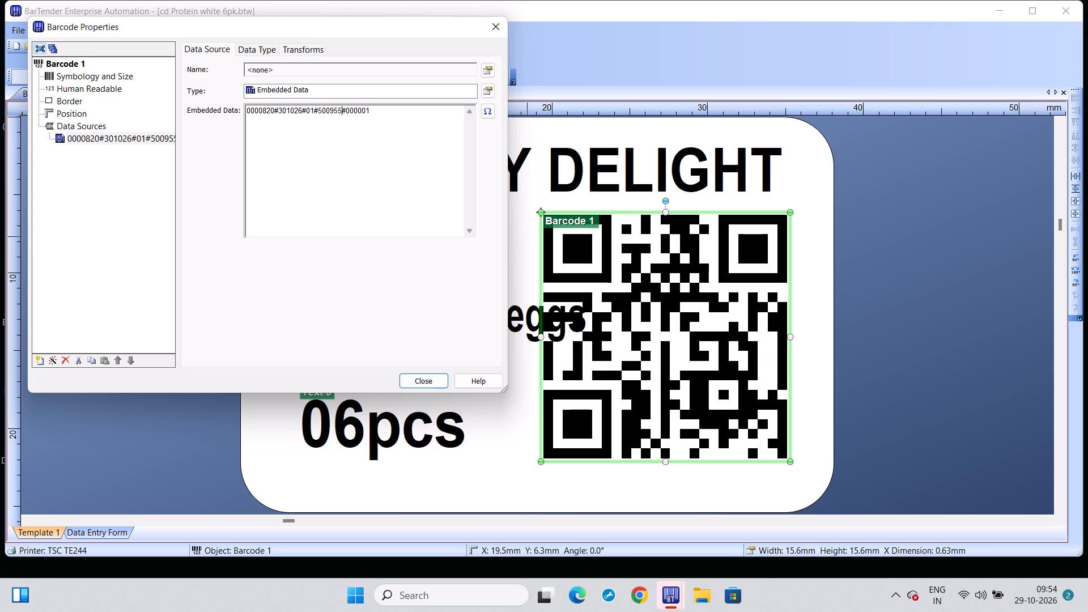
left_click(427, 386)
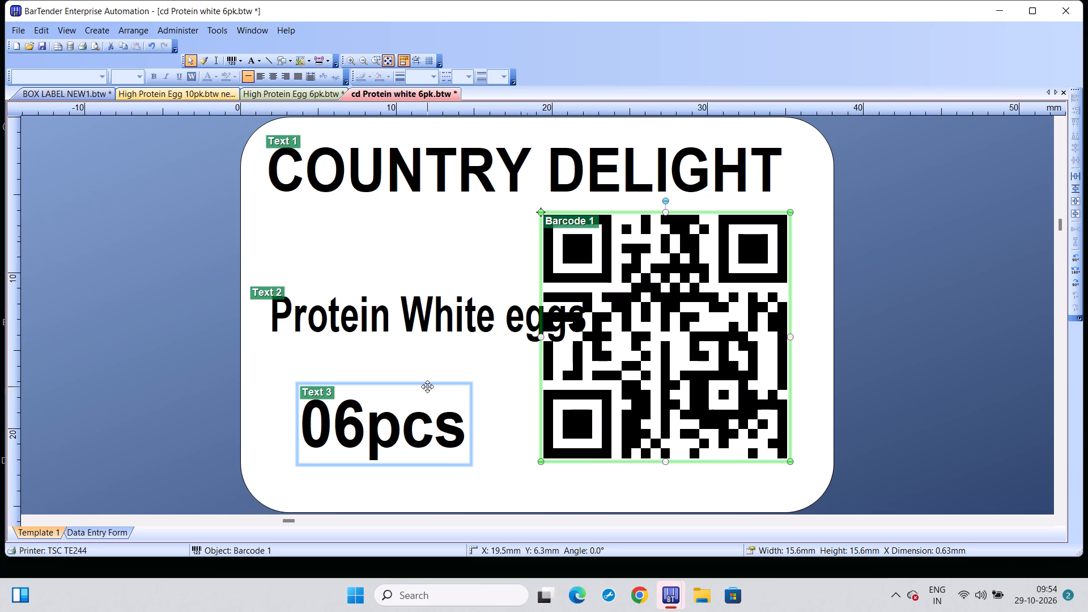
Print the Protein White eggs 06pcs label with 450 serial numbers, from starting position 1.
type("45")
key("ctrl+p")
type("45")
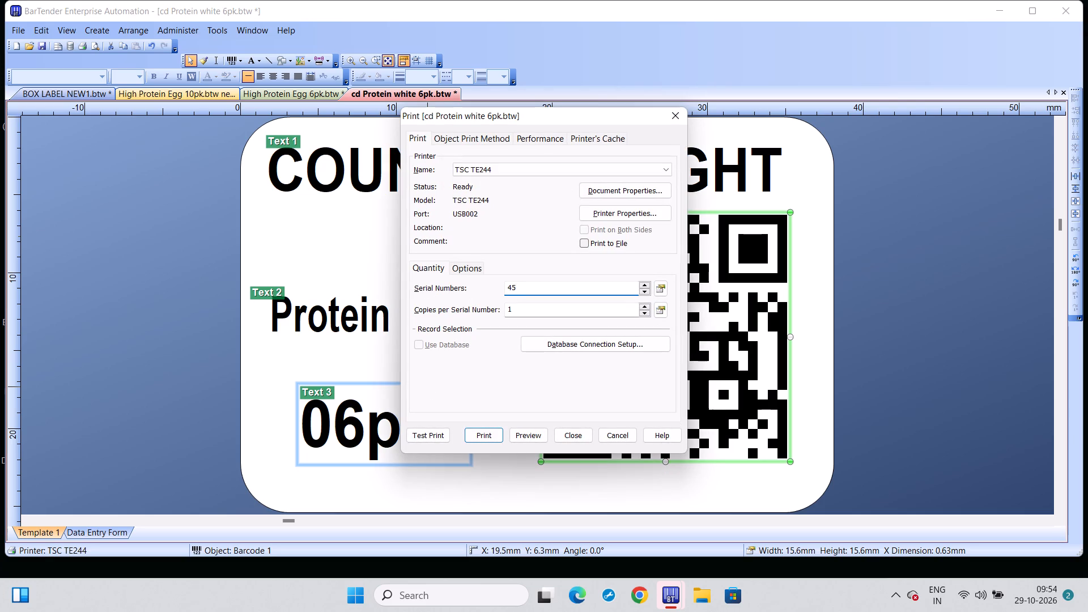
key("0")
left_click(484, 436)
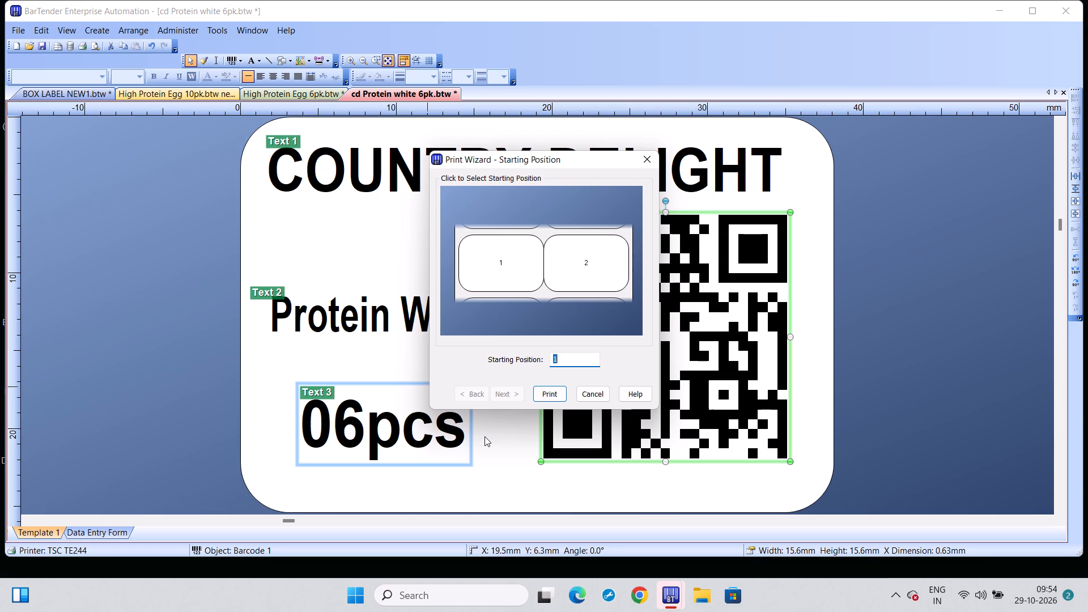
left_click(547, 398)
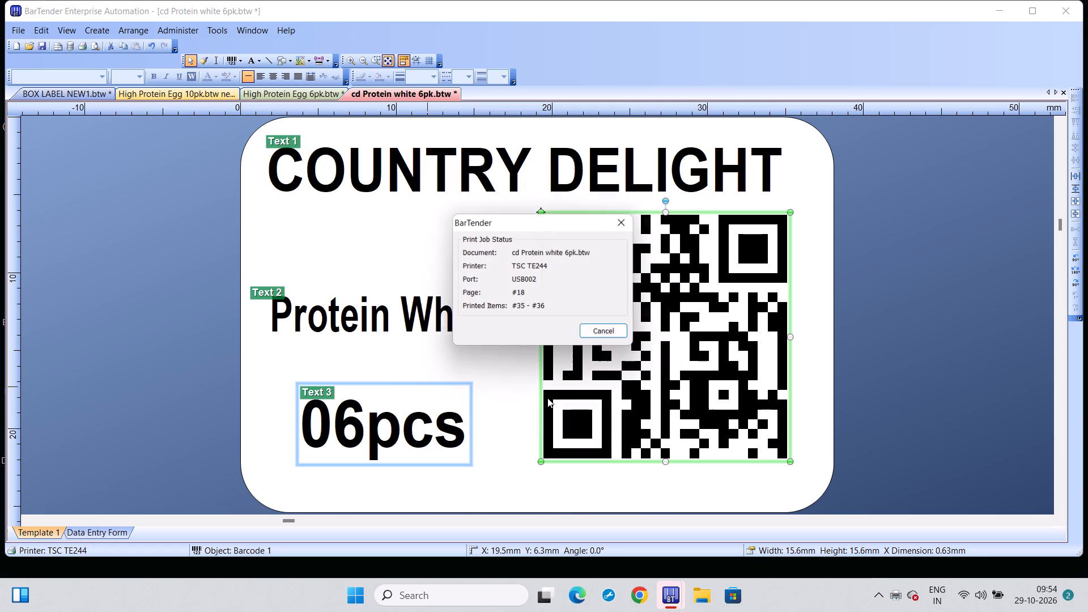
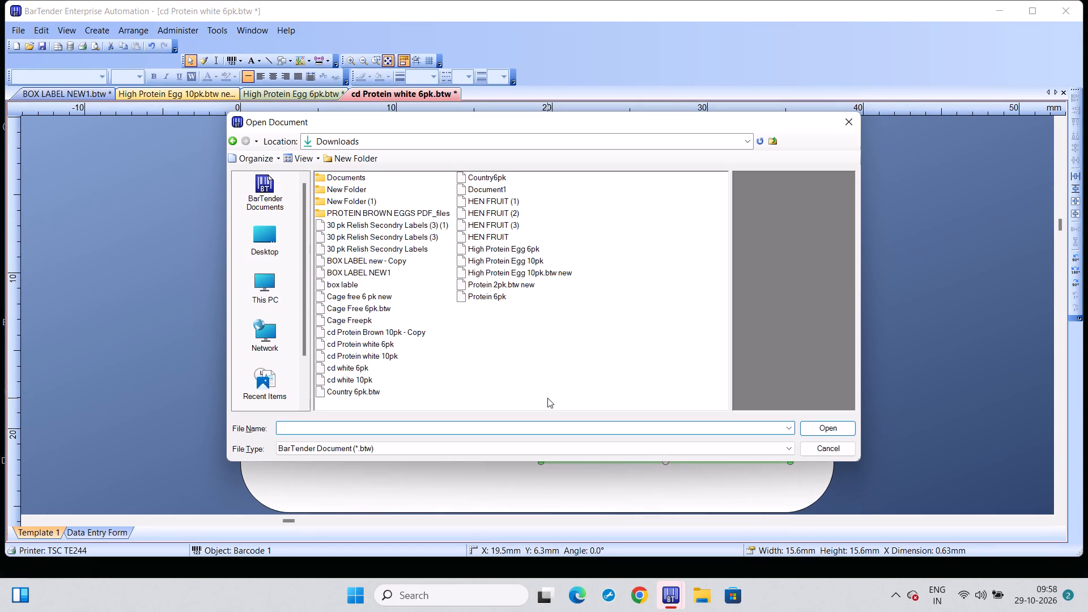
Open the label document "cd Protein white 10pk" from Downloads and bring its template into view.
left_click(394, 359)
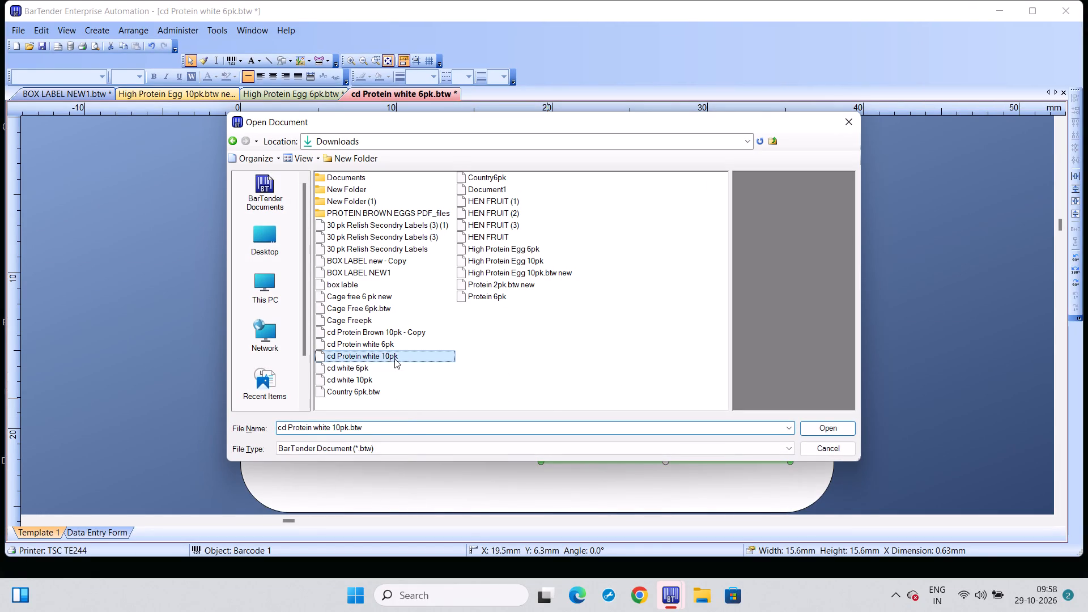
left_click(840, 429)
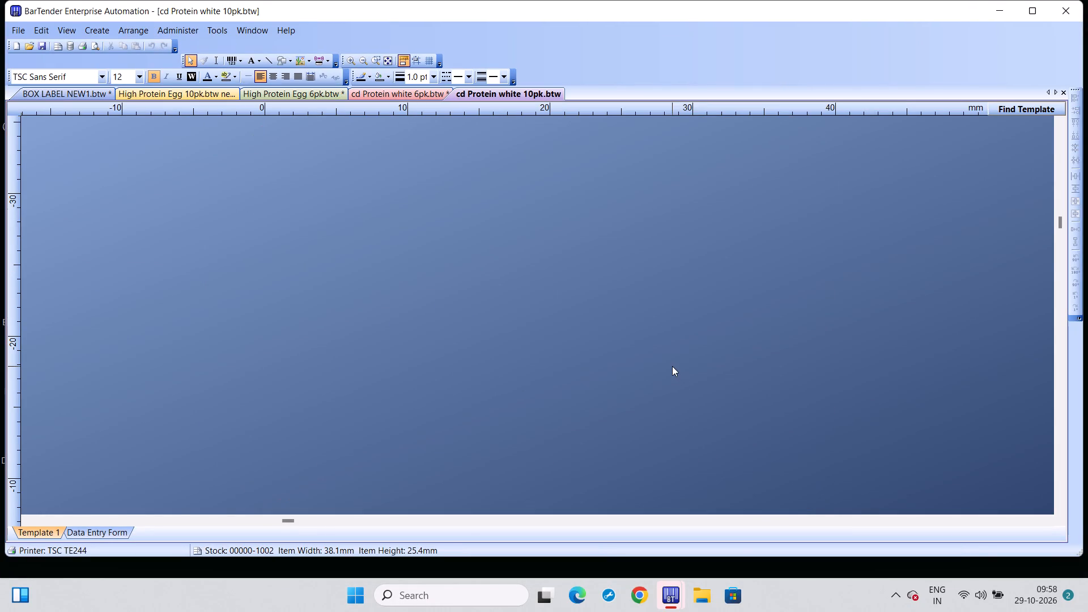
left_click(1026, 111)
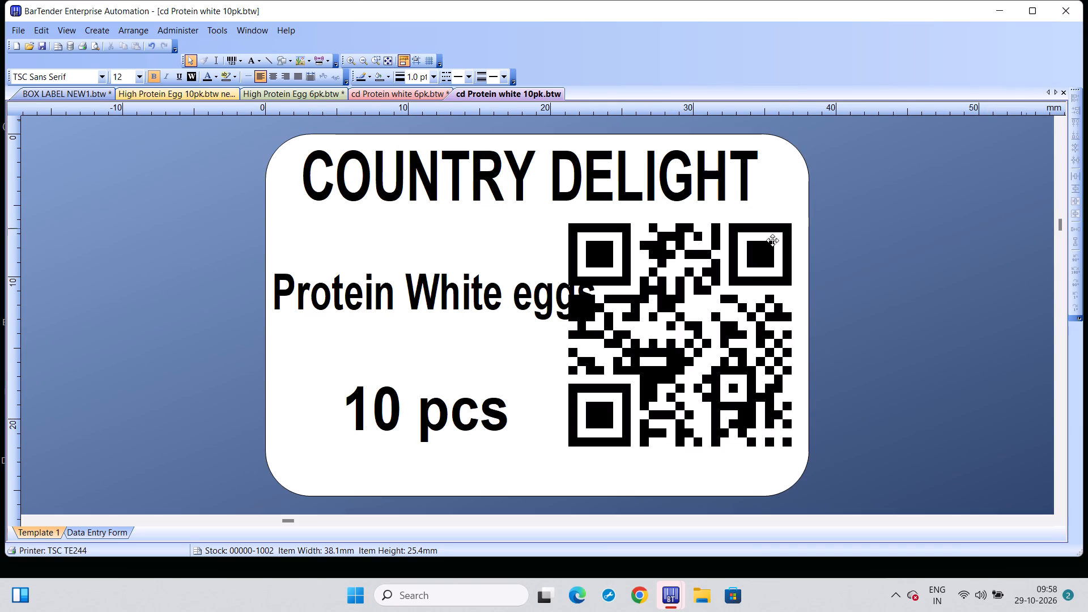
Change the date segment in the Protein White eggs 10 pcs QR code's embedded data to 301026.
double_click(696, 303)
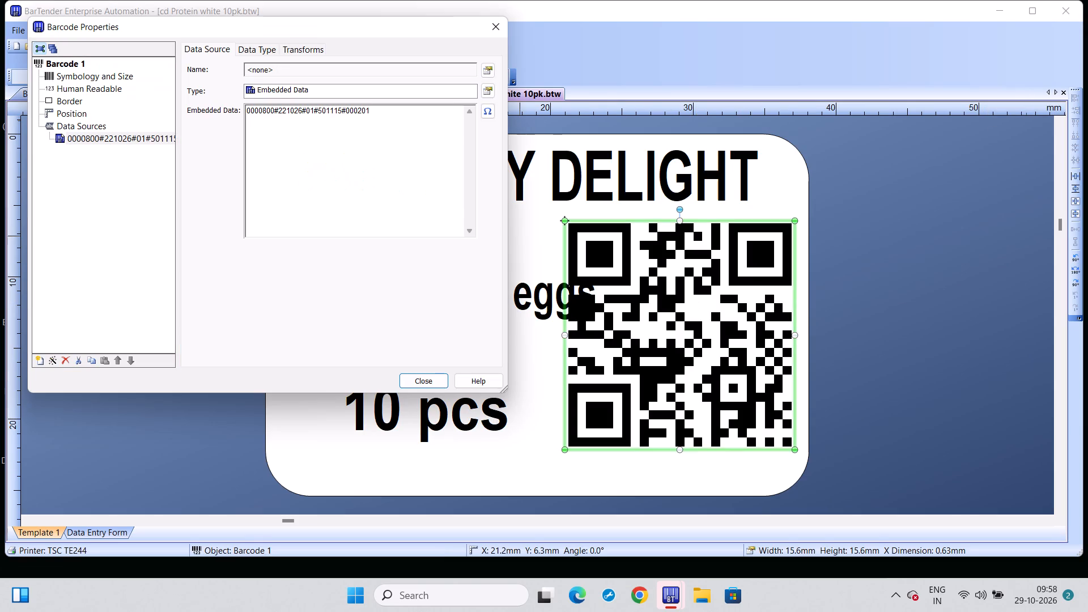
left_click(286, 108)
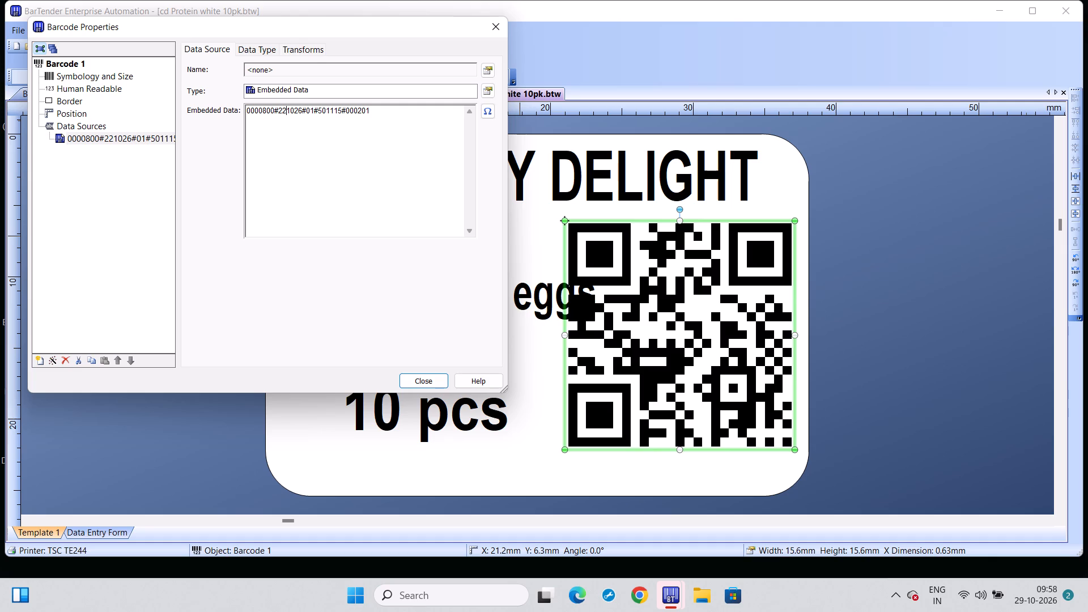
key("BackSpace")
key("BackSpace")
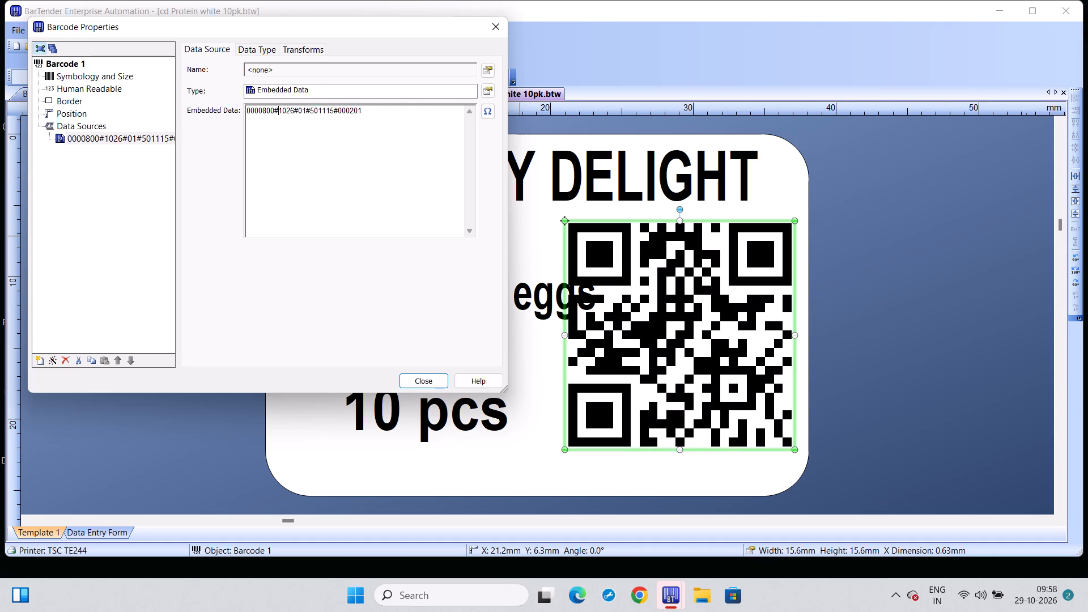
type("30")
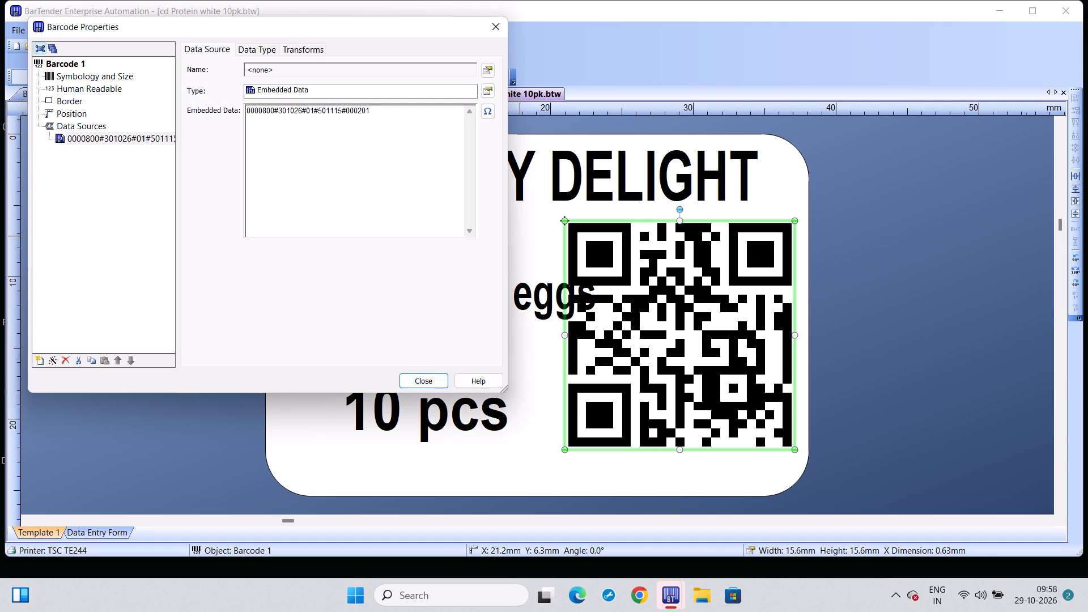
Reset the serial number at the end of the QR code's embedded data to 000001.
left_click(362, 112)
key("BackSpace")
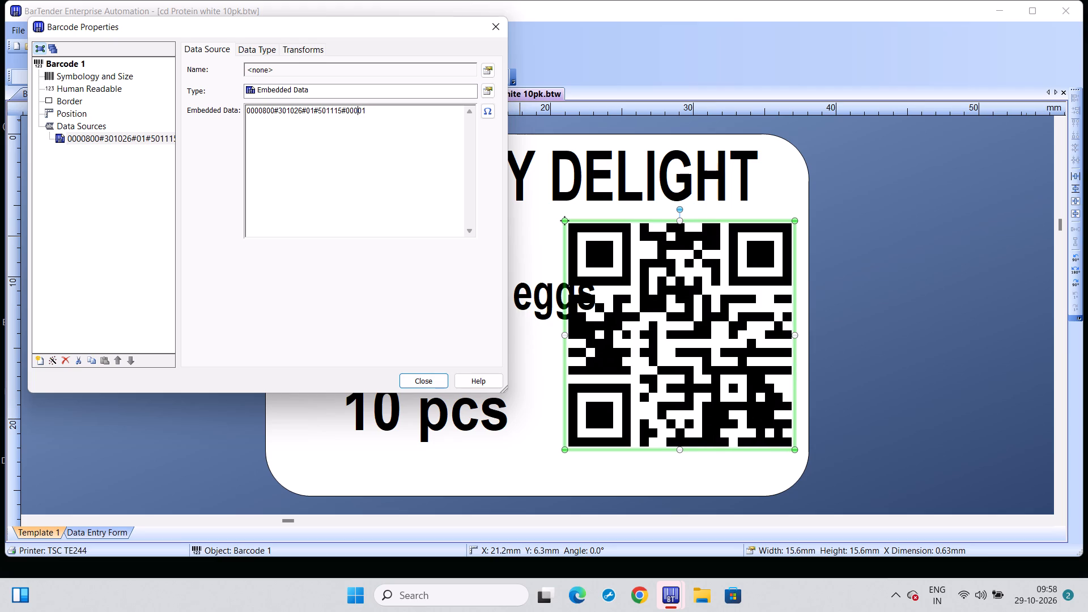
key("0")
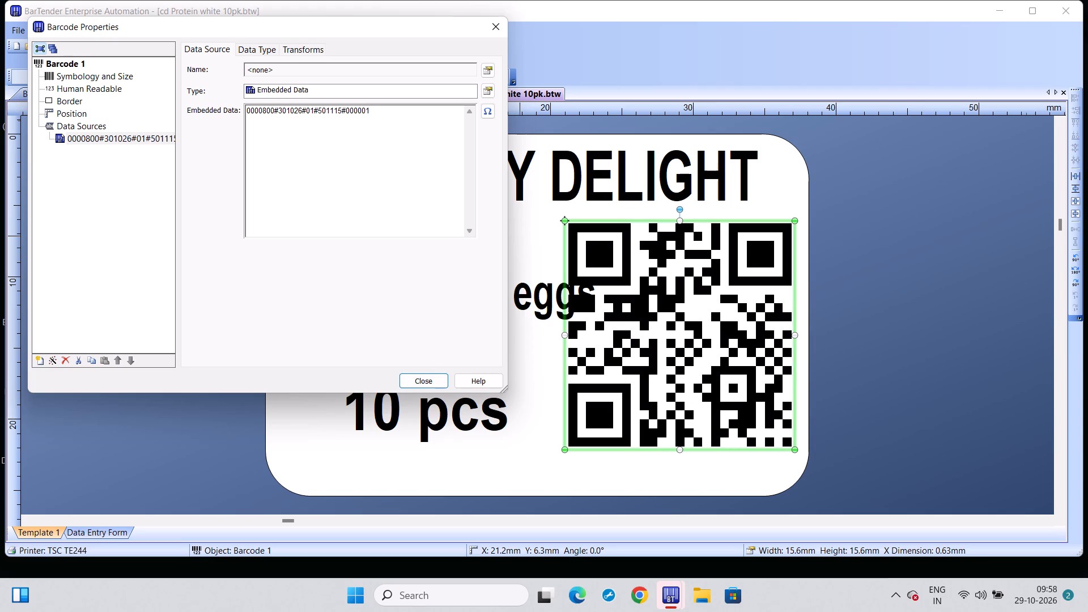
Change the segment before the serial number in the QR code's data to 500959, recheck the embedded data and close the barcode properties.
left_click(342, 111)
key("BackSpace")
key("BackSpace")
key("BackSpace")
key("BackSpace")
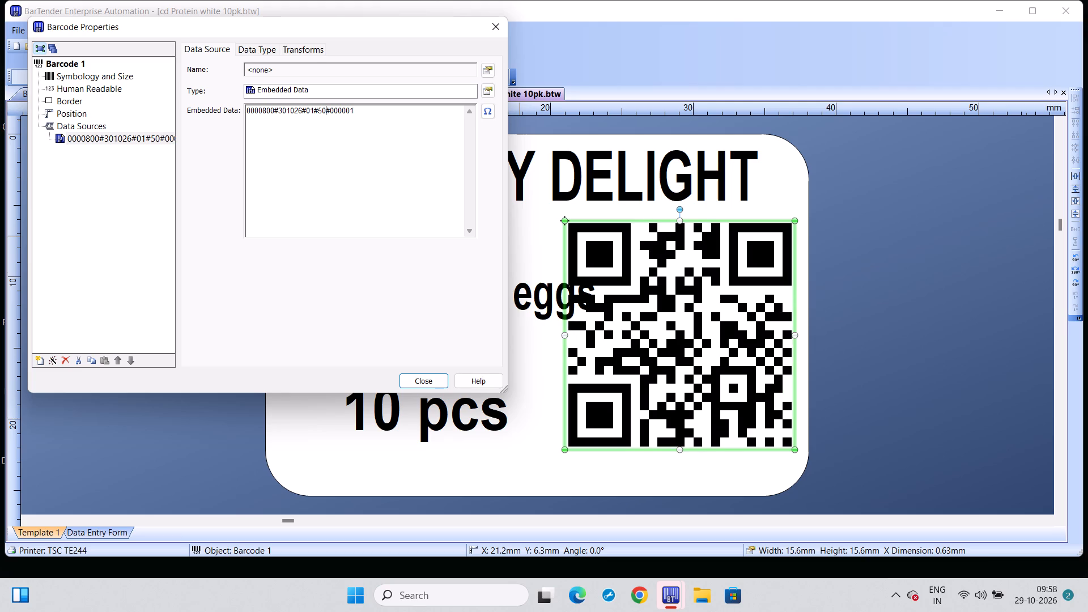
type("09")
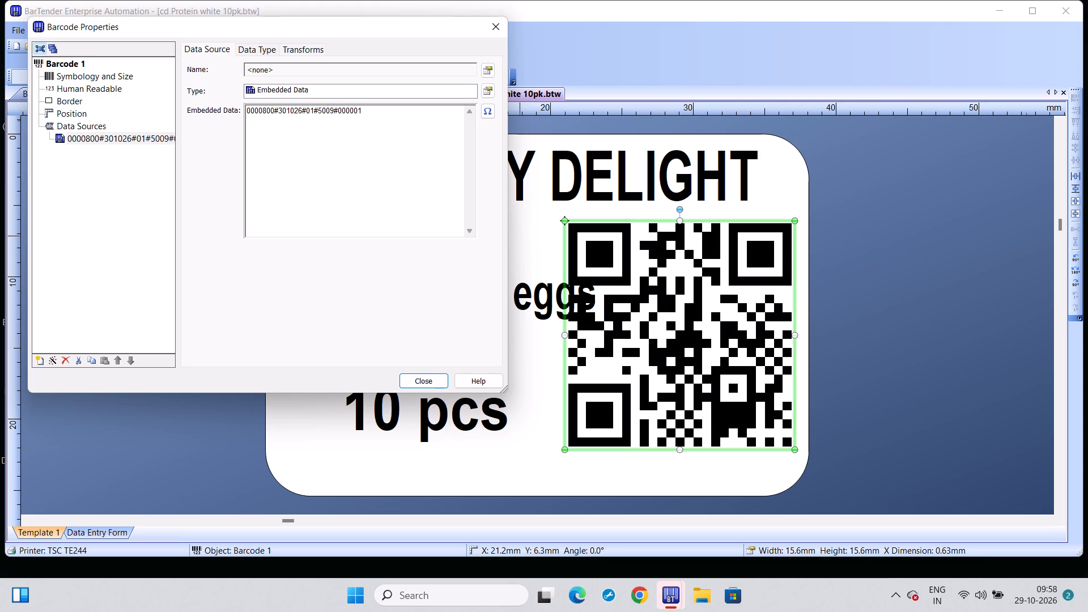
key("5")
key("9")
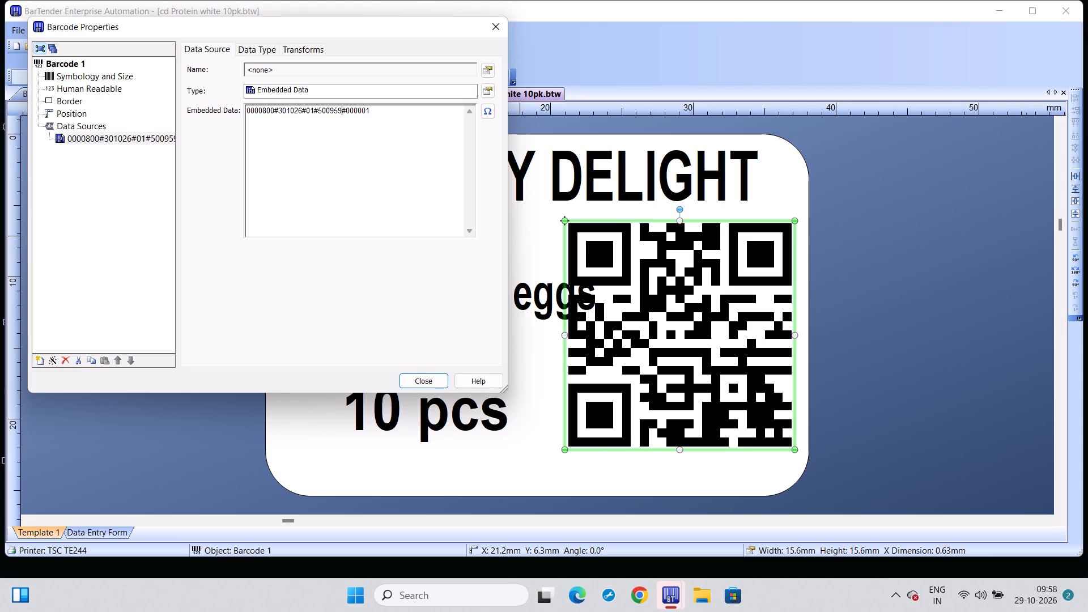
left_click(428, 380)
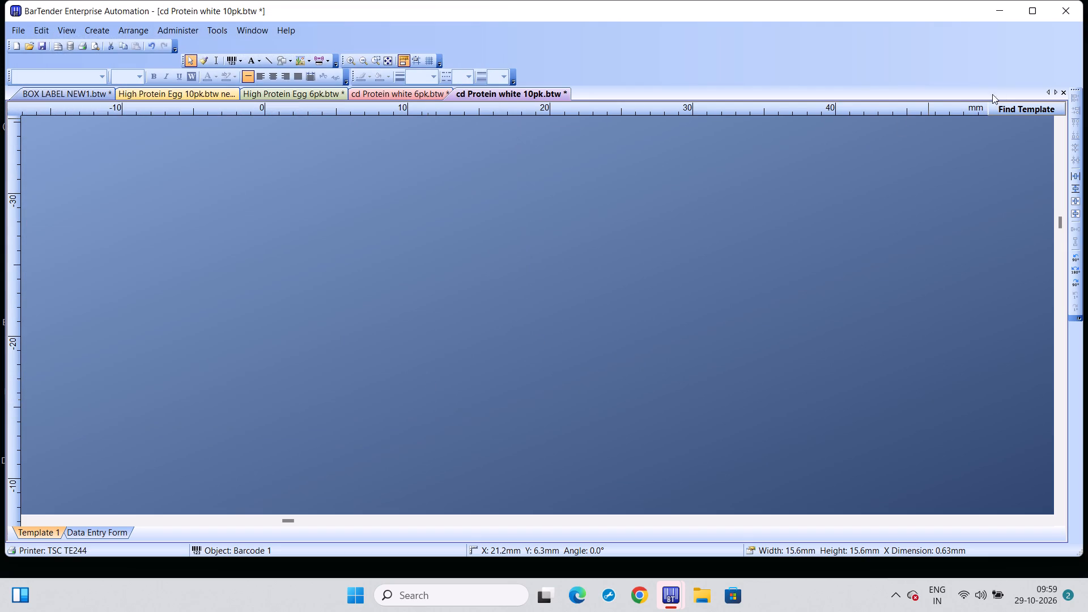
left_click(1008, 111)
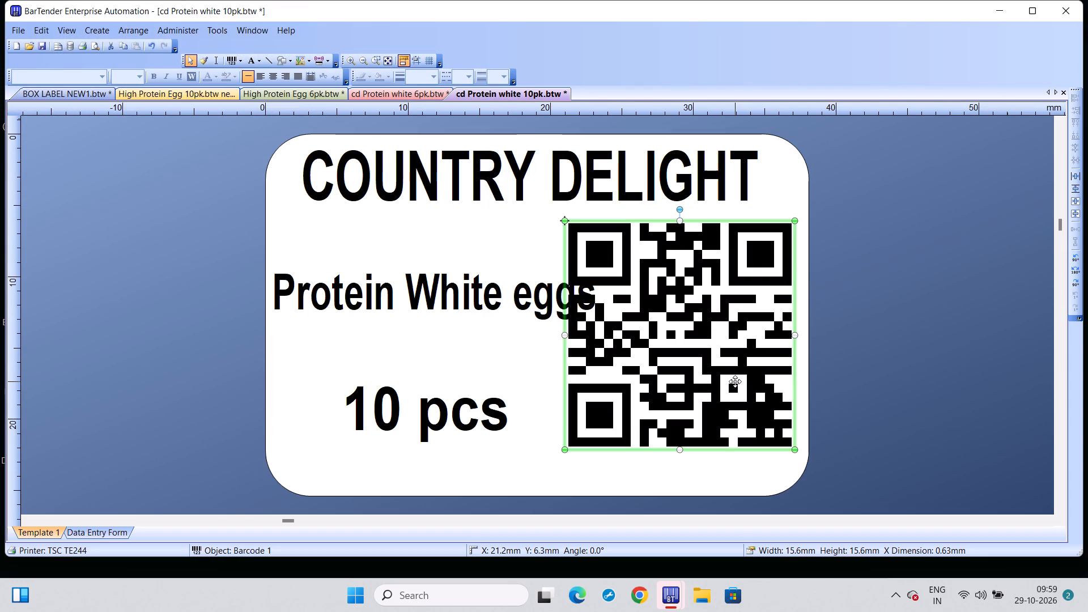
double_click(735, 381)
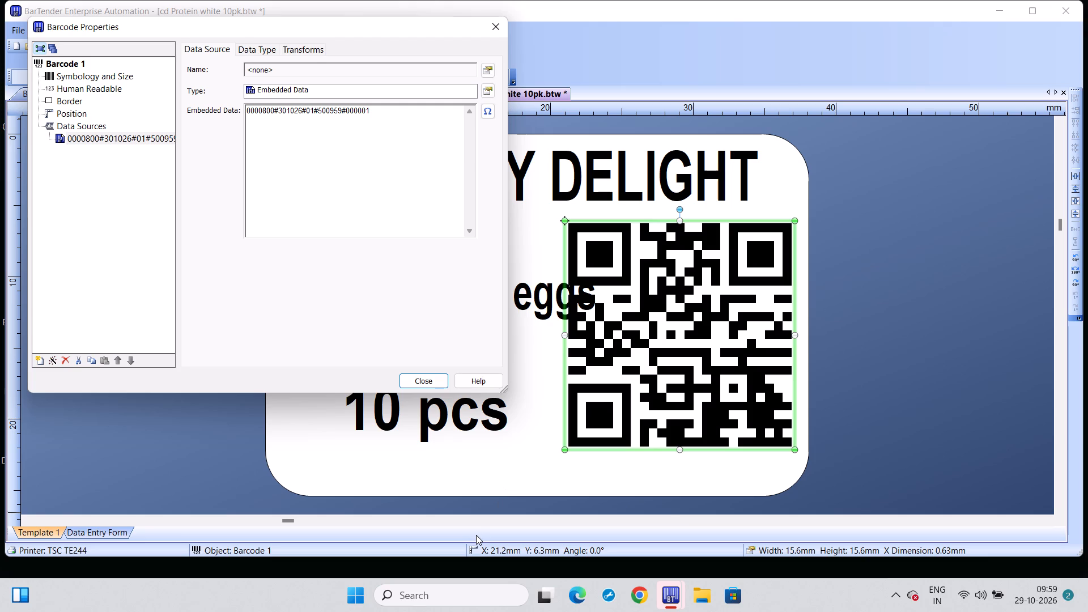
left_click(422, 383)
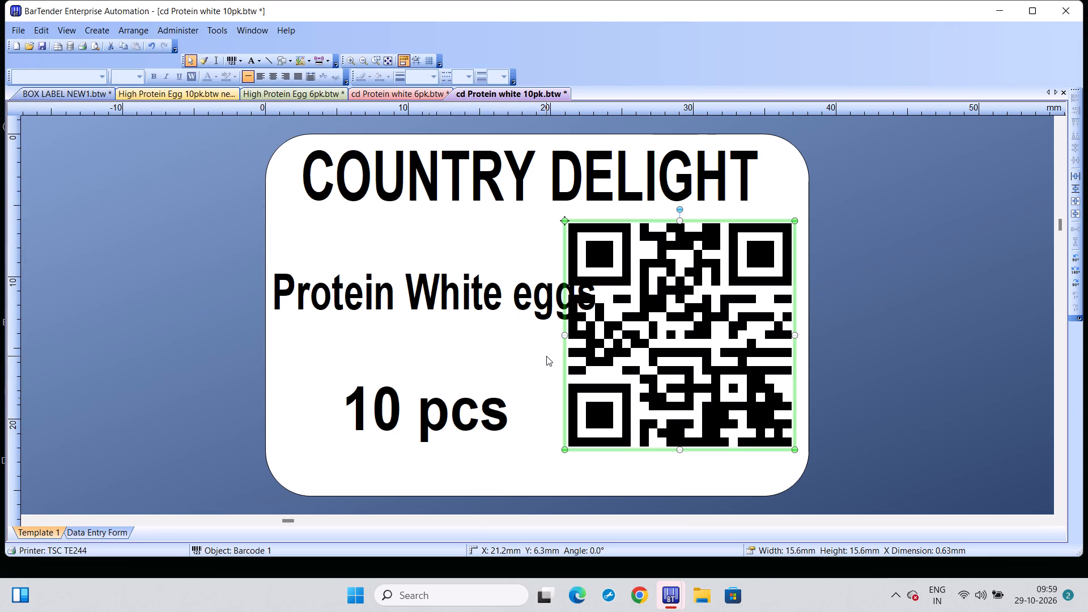
Print the Protein White eggs 10 pcs label with 920 serial numbers.
key("ctrl+p")
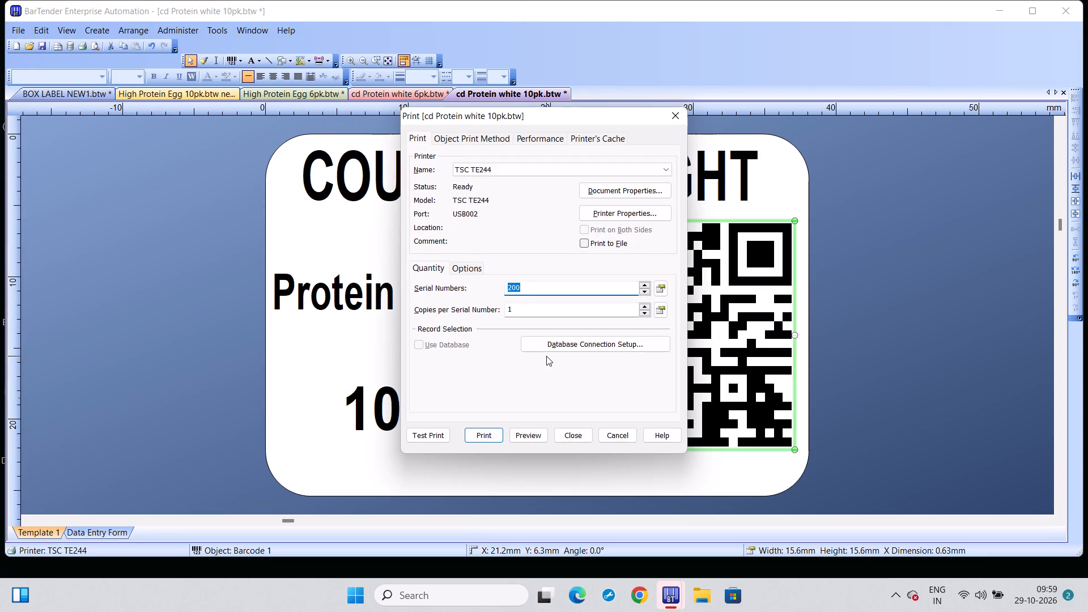
key("9")
type("20")
left_click(476, 430)
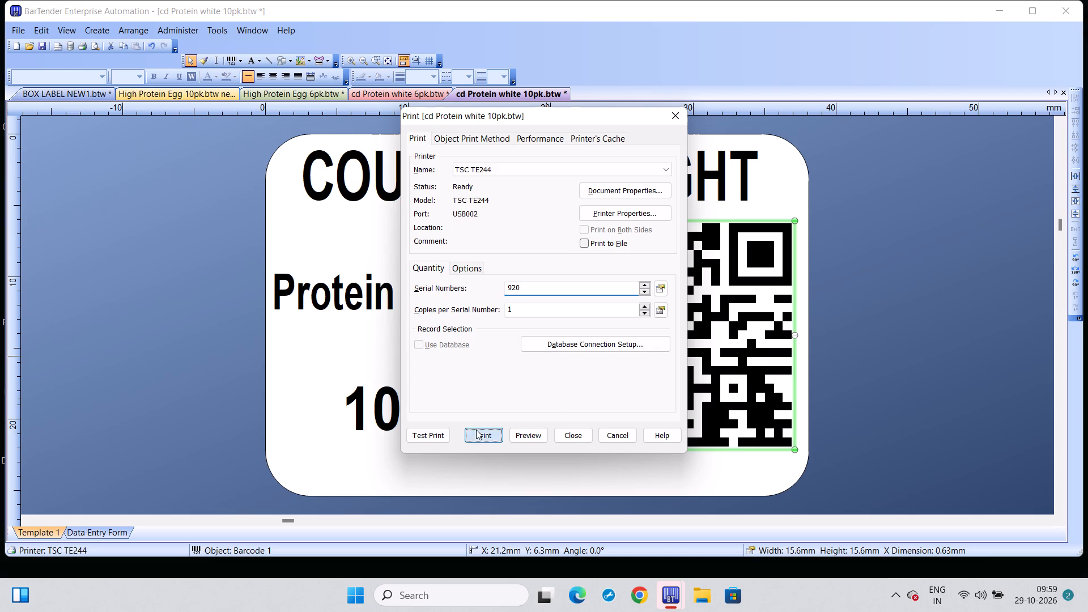
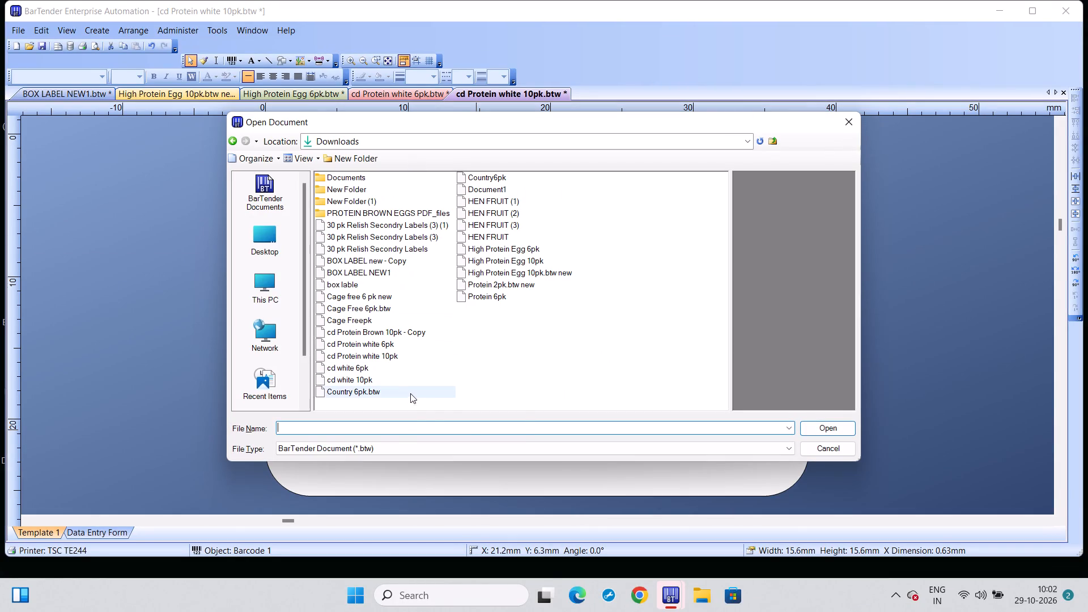
Open the cd white 6pk label document from the Downloads folder.
left_click(385, 372)
left_click(822, 426)
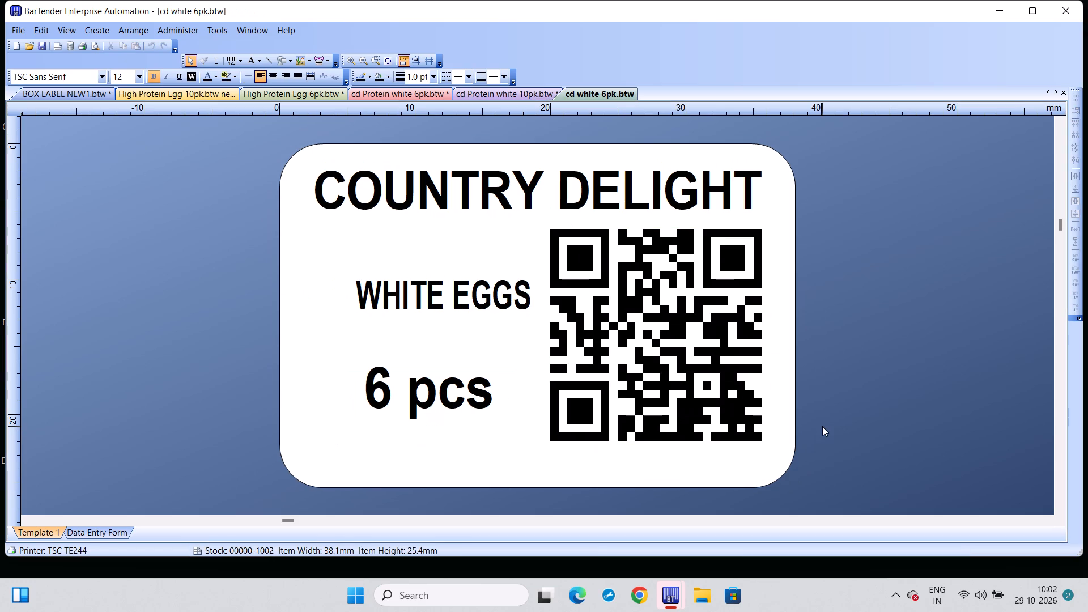
Change the date segment in the White Eggs 6 pcs QR code's embedded data to 301026.
double_click(711, 369)
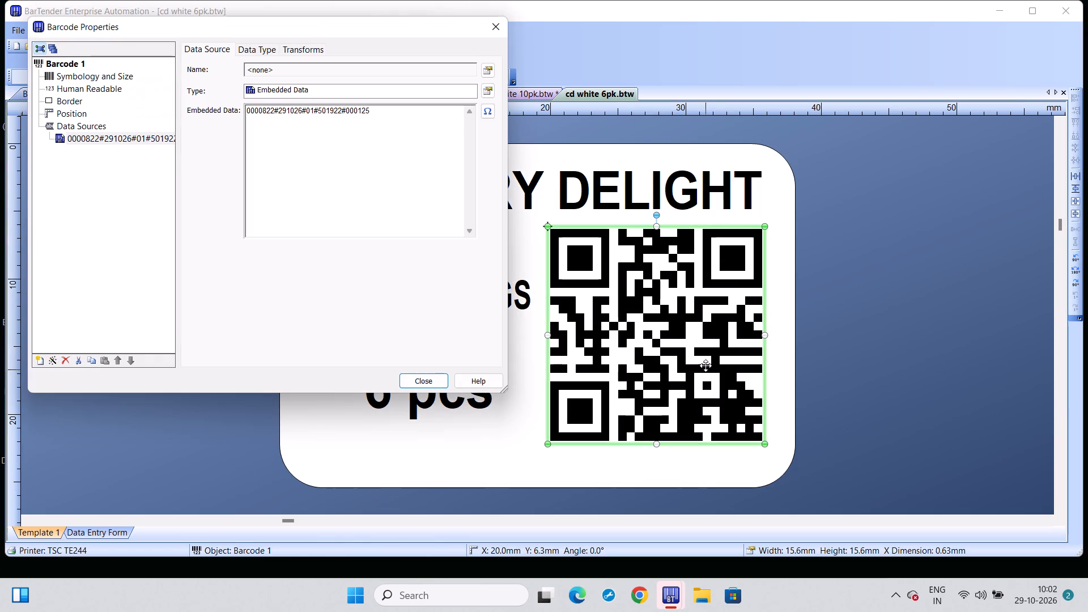
left_click(287, 112)
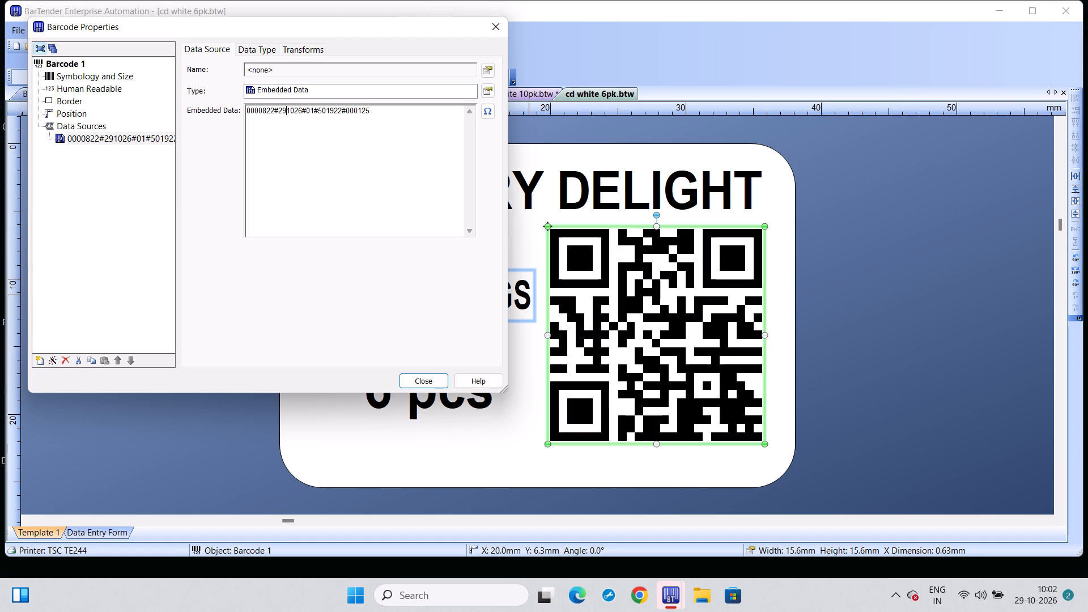
key("BackSpace")
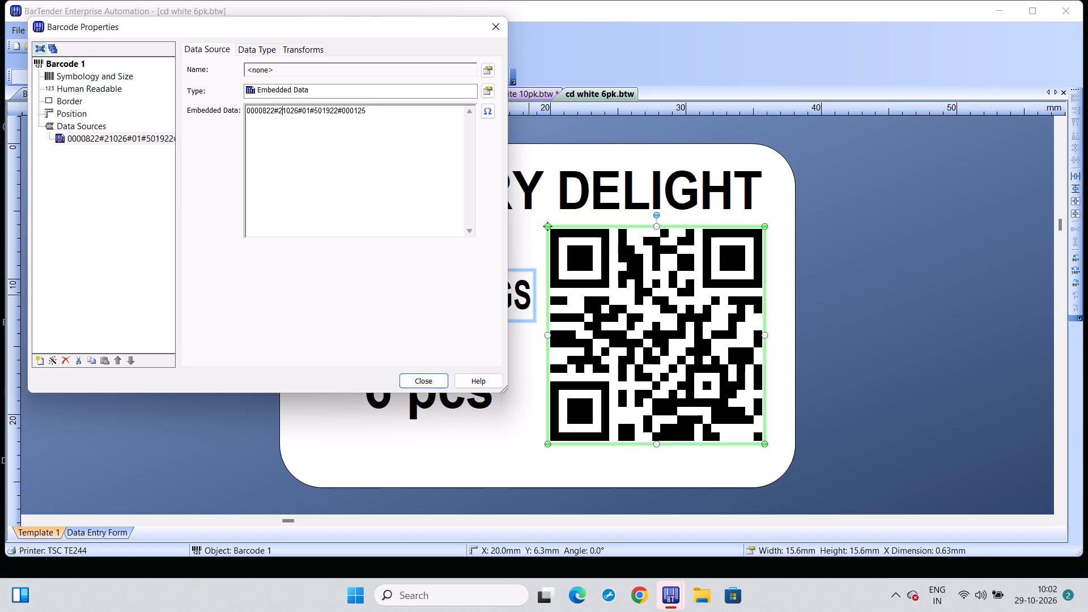
key("BackSpace")
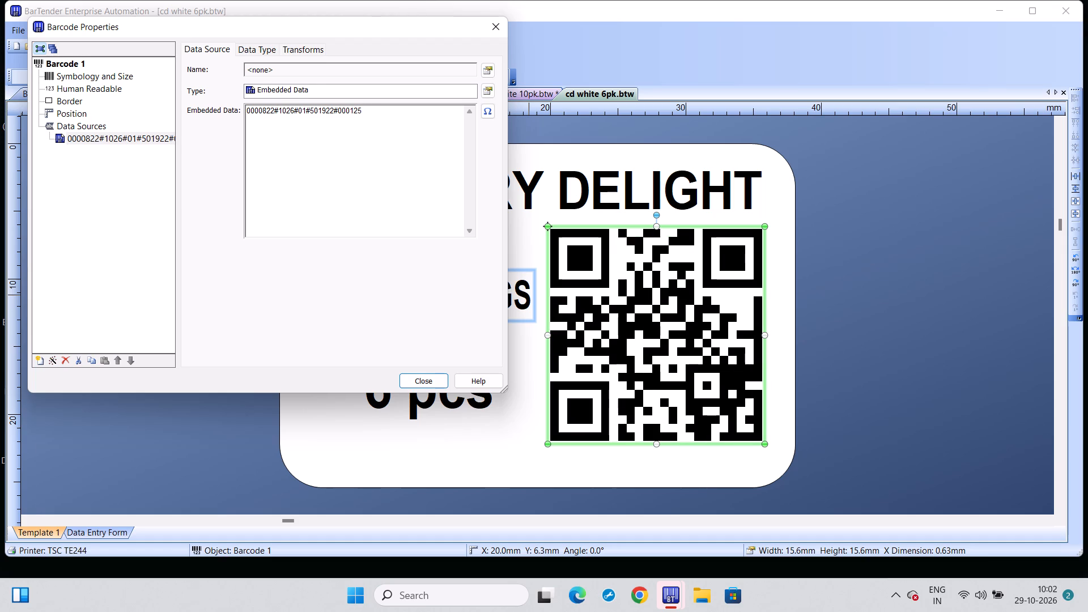
type("30")
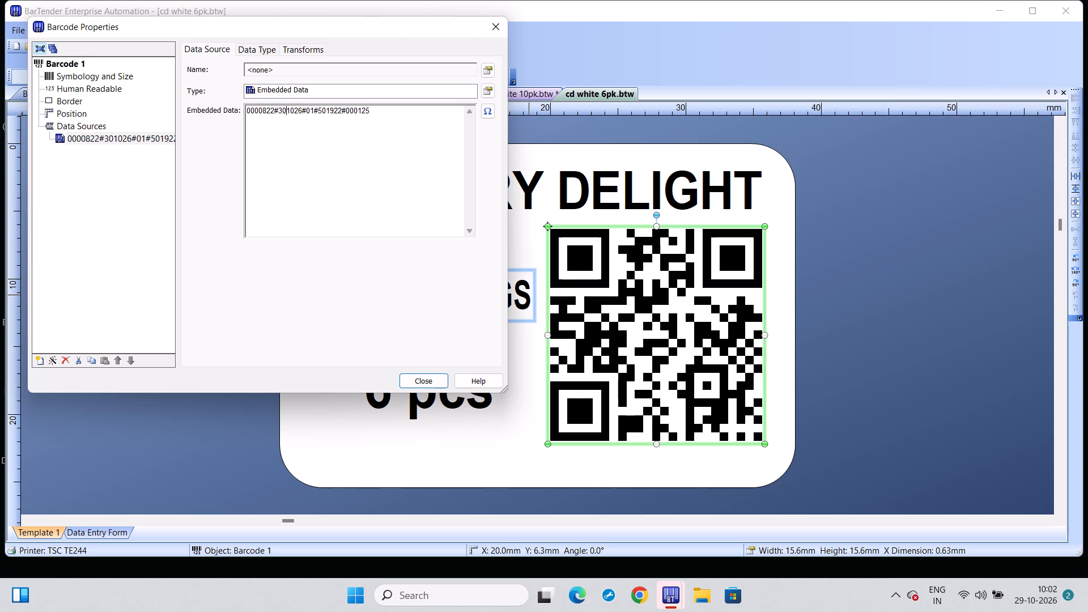
Reset the serial number at the end of the QR code's embedded data to 000001.
left_click(374, 111)
key("BackSpace")
key("BackSpace")
key("BackSpace")
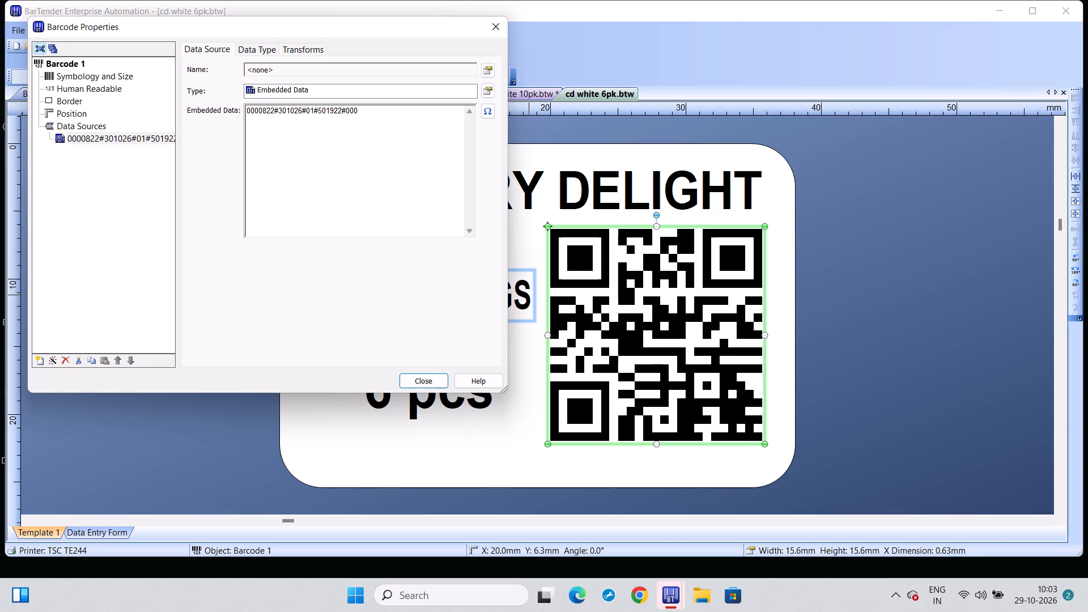
type("001")
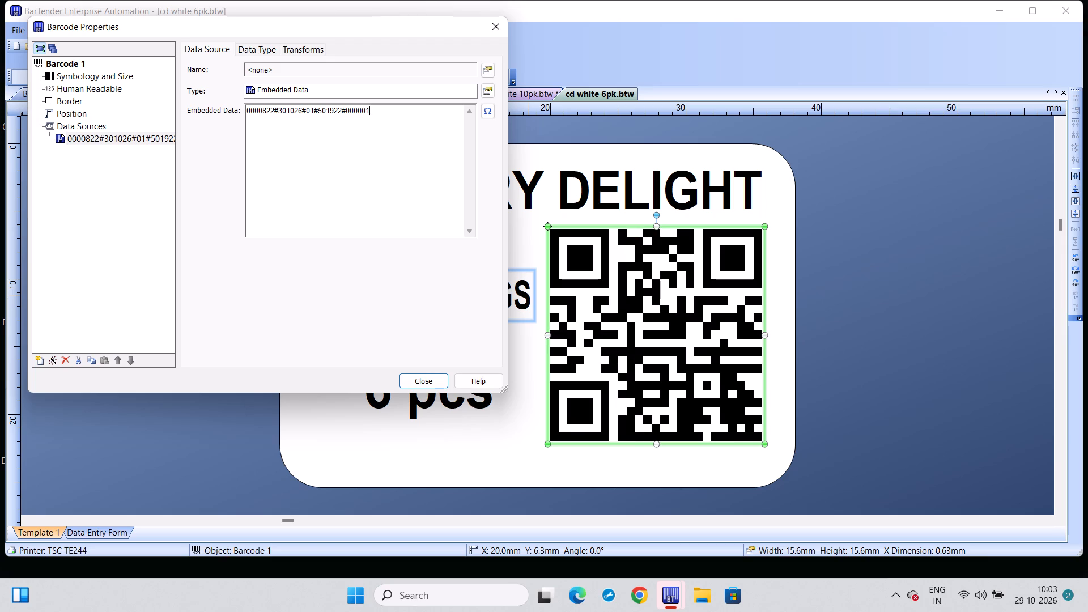
Change the segment before the serial number in the QR code's data to 501004 and close the barcode properties.
left_click(342, 110)
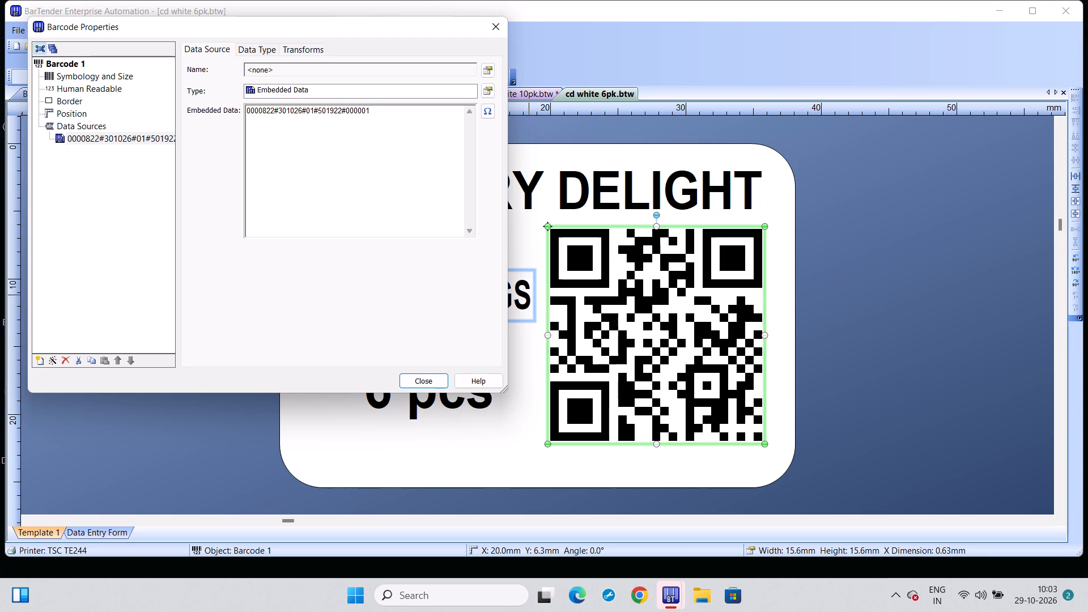
key("BackSpace")
key("BackSpace")
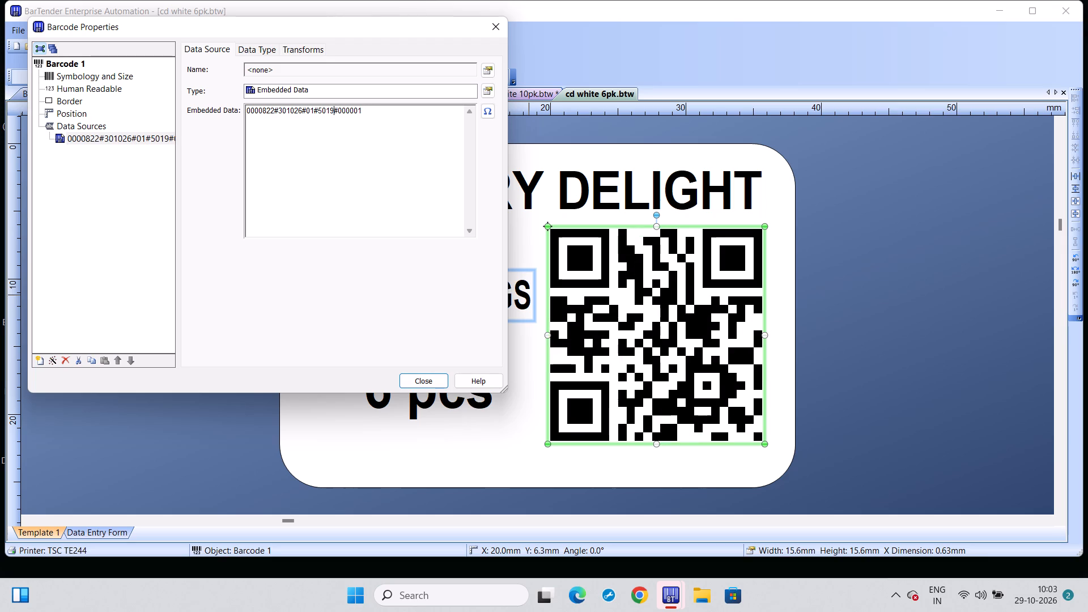
key("BackSpace")
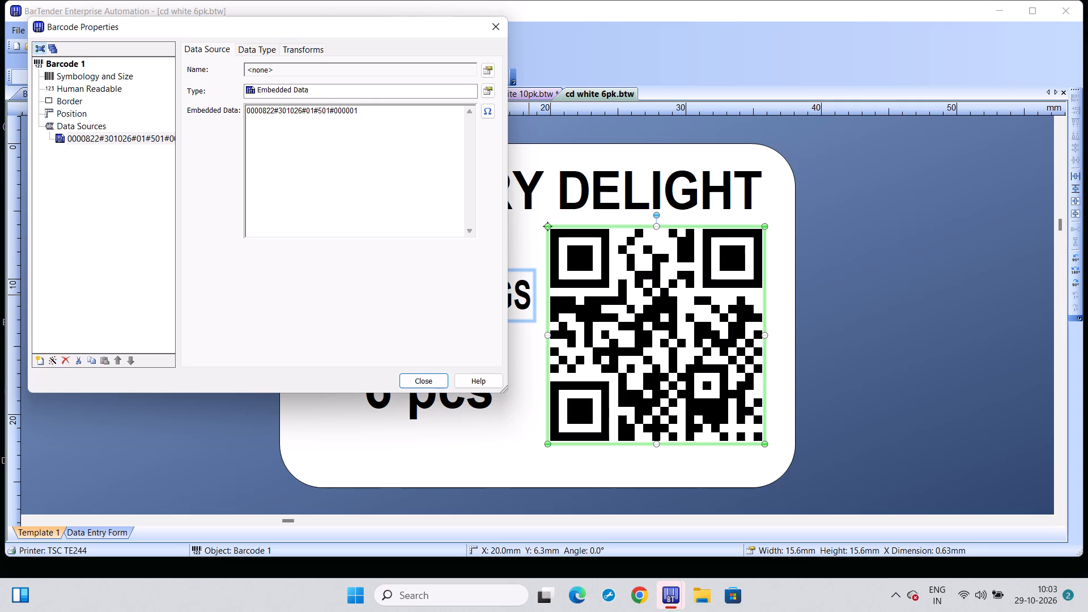
key("0")
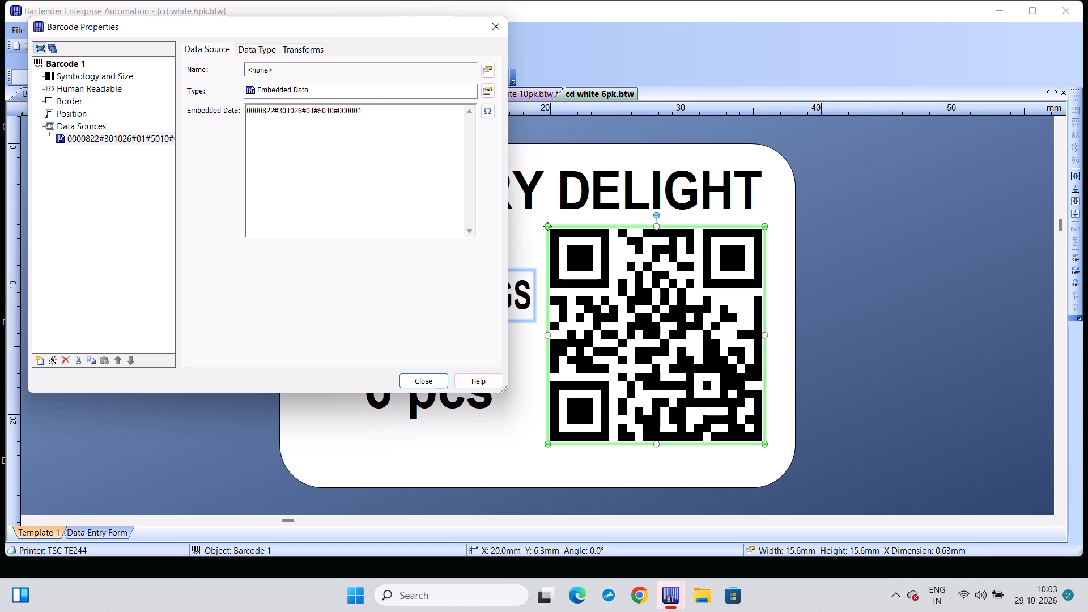
key("0")
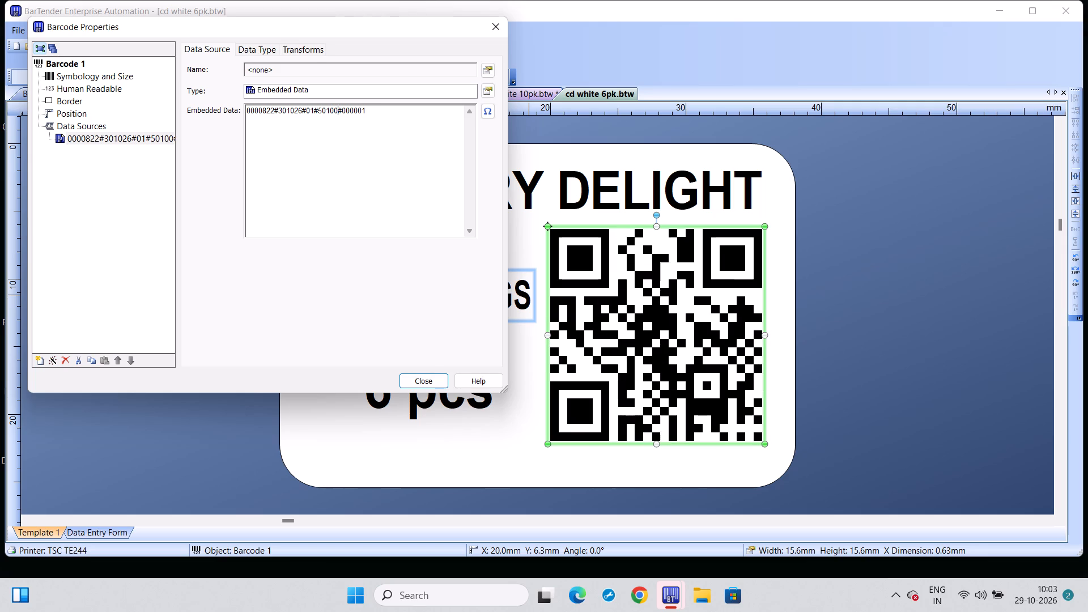
key("4")
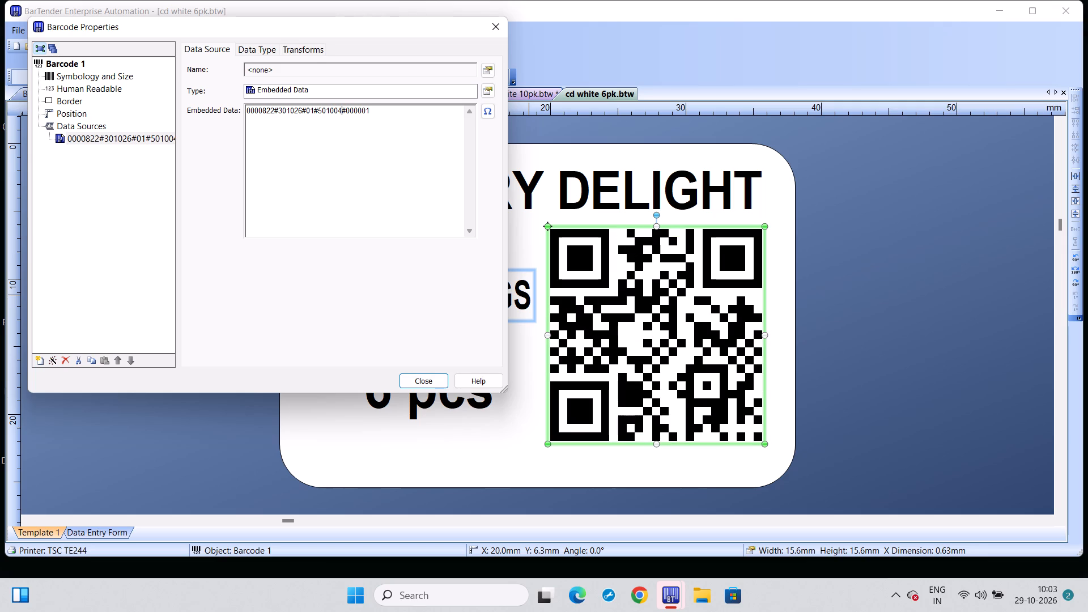
left_click(427, 377)
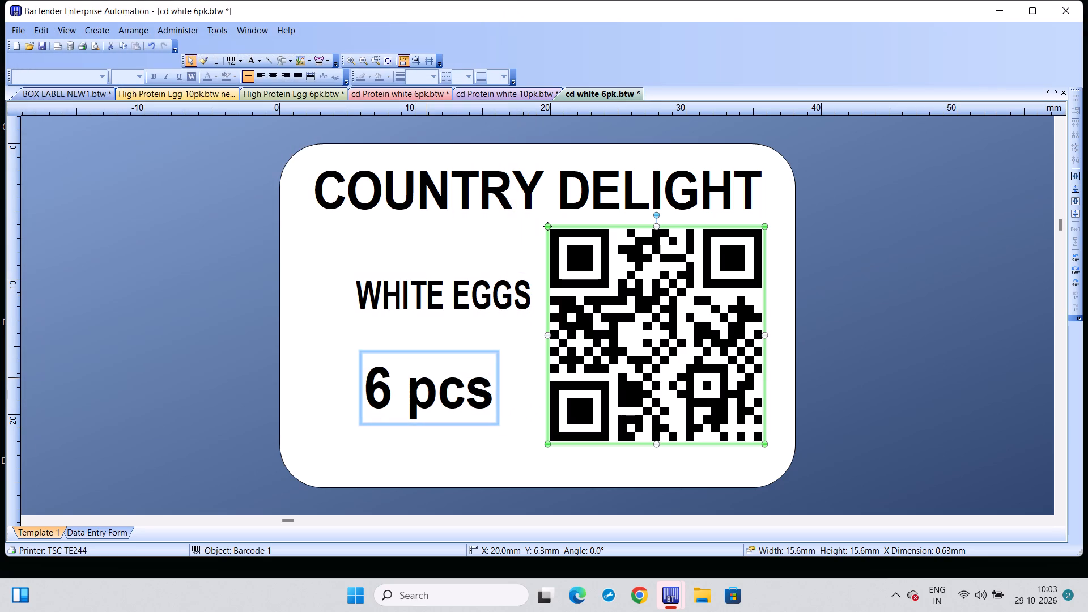
Print the White Eggs 6 pcs label with 330 serial numbers.
key("ctrl+p")
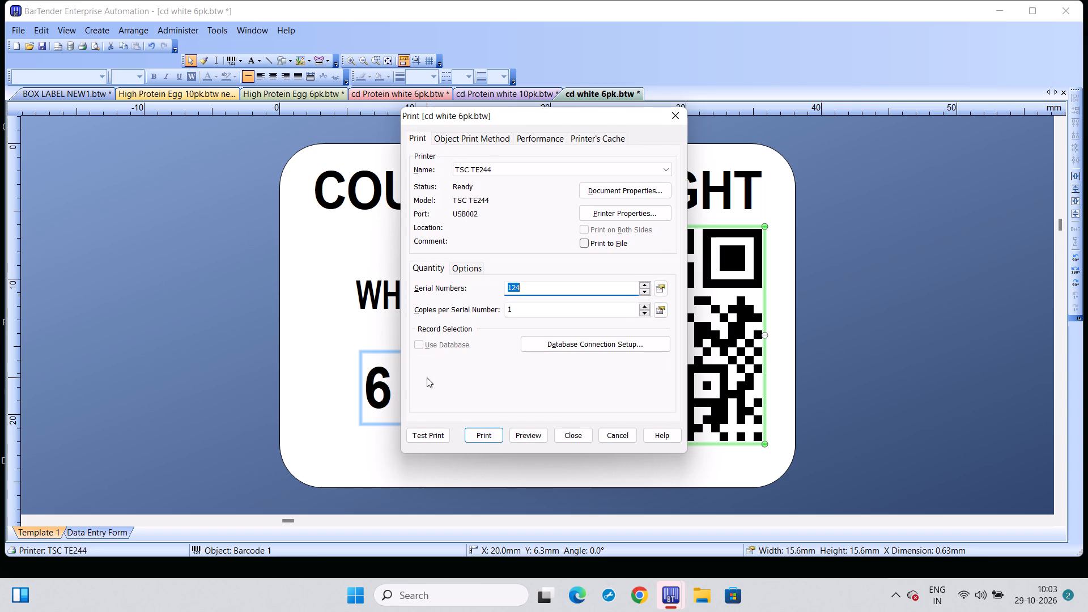
type("330")
left_click(488, 433)
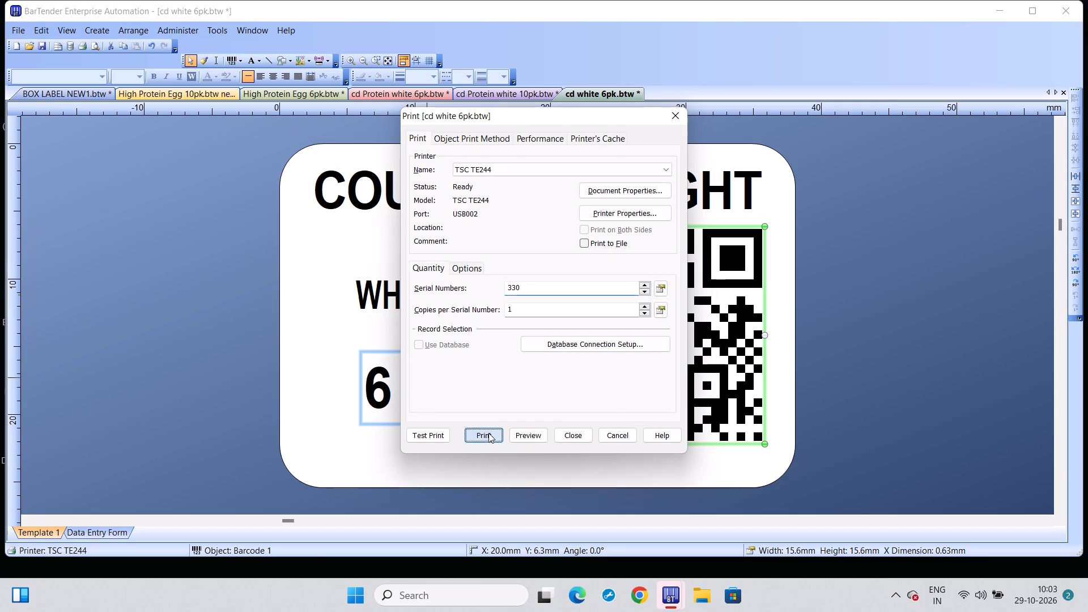
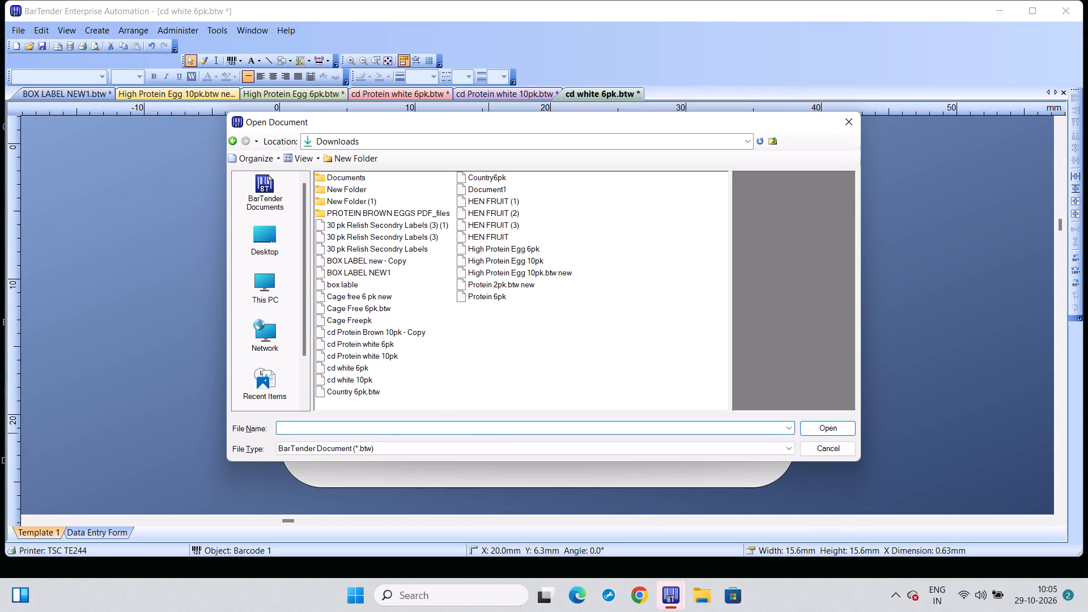
Open the cd white 10pk label document from the Downloads folder.
left_click(379, 377)
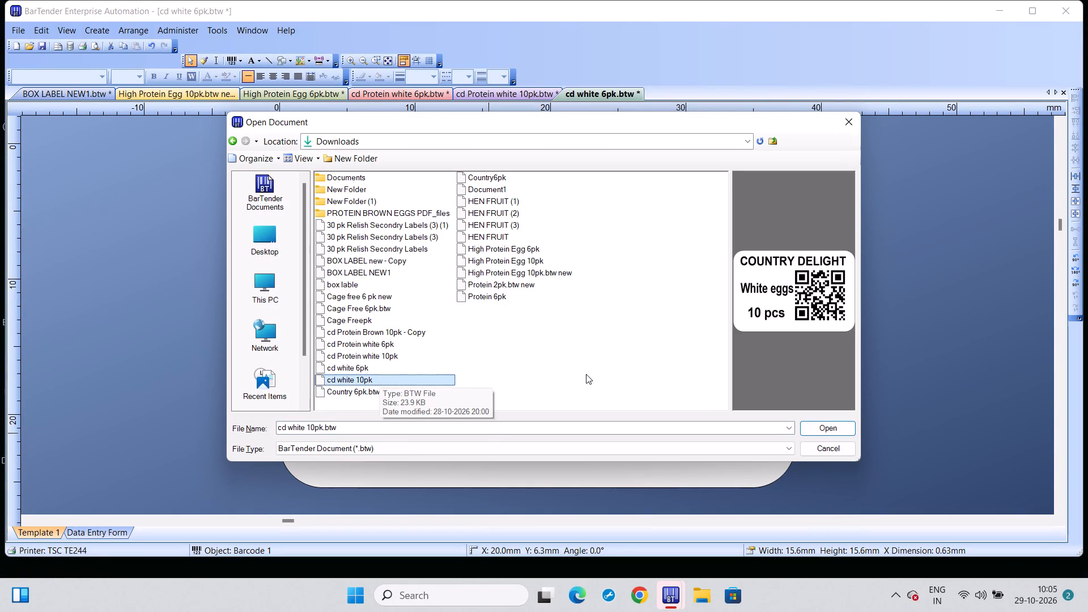
left_click(831, 428)
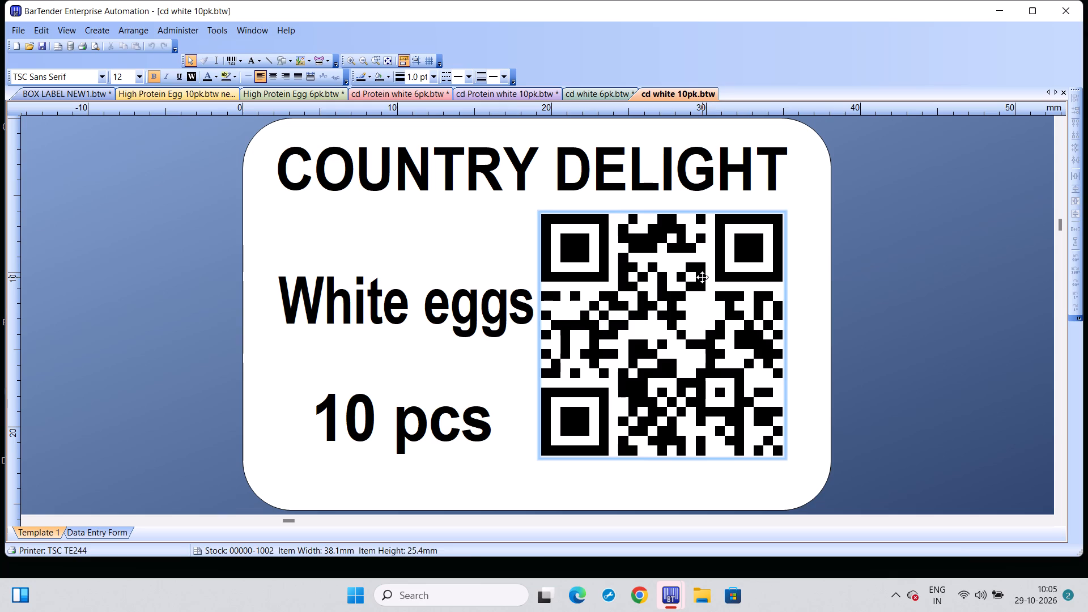
Change the date segment in the White eggs 10 pcs QR code's embedded data to 301026.
double_click(702, 277)
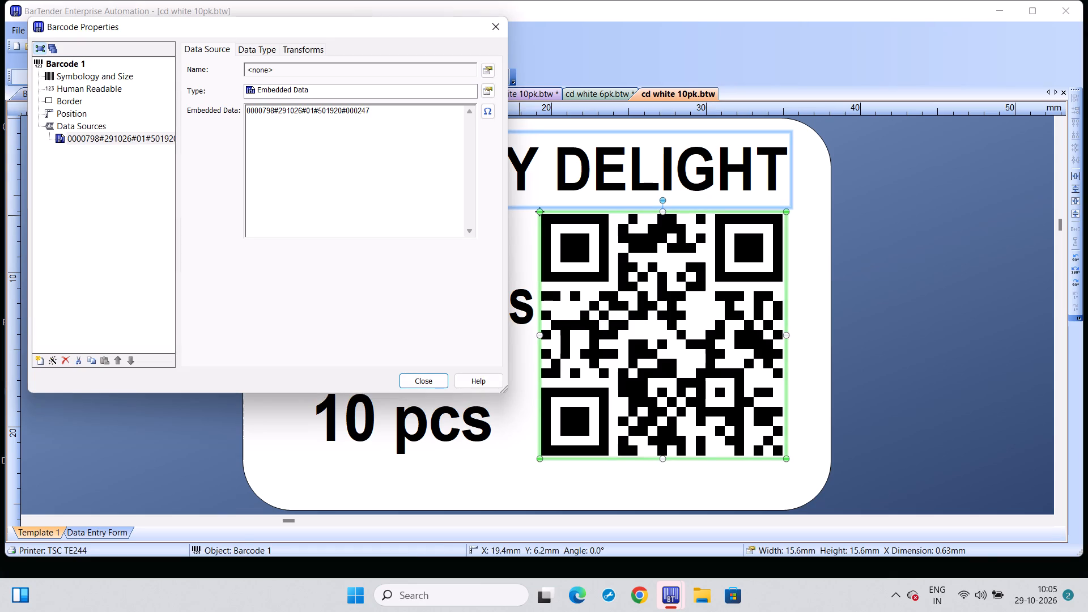
left_click(285, 110)
key("BackSpace")
key("BackSpace")
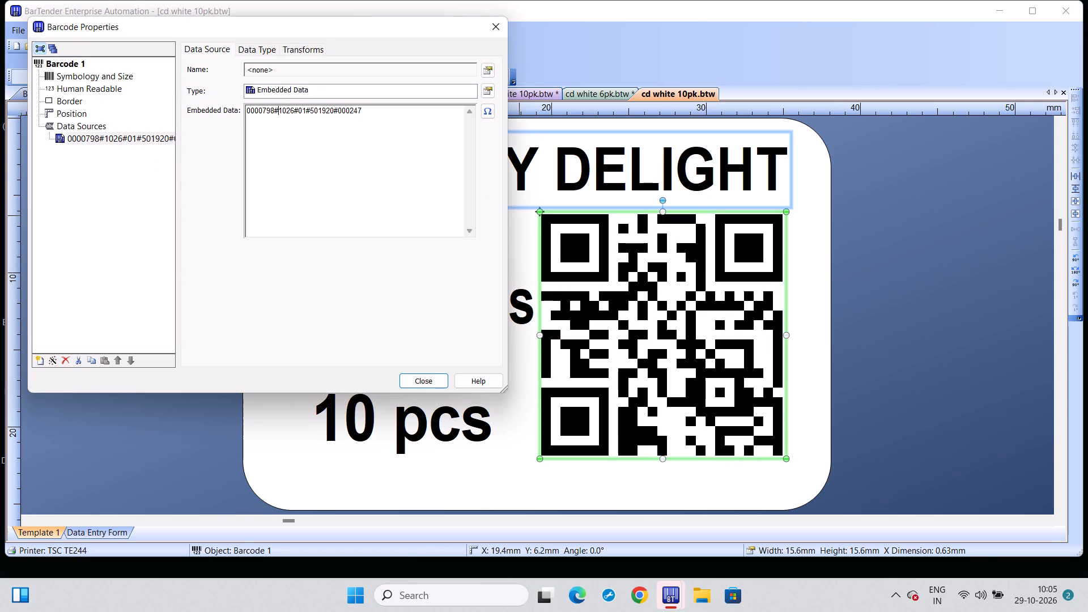
type("30")
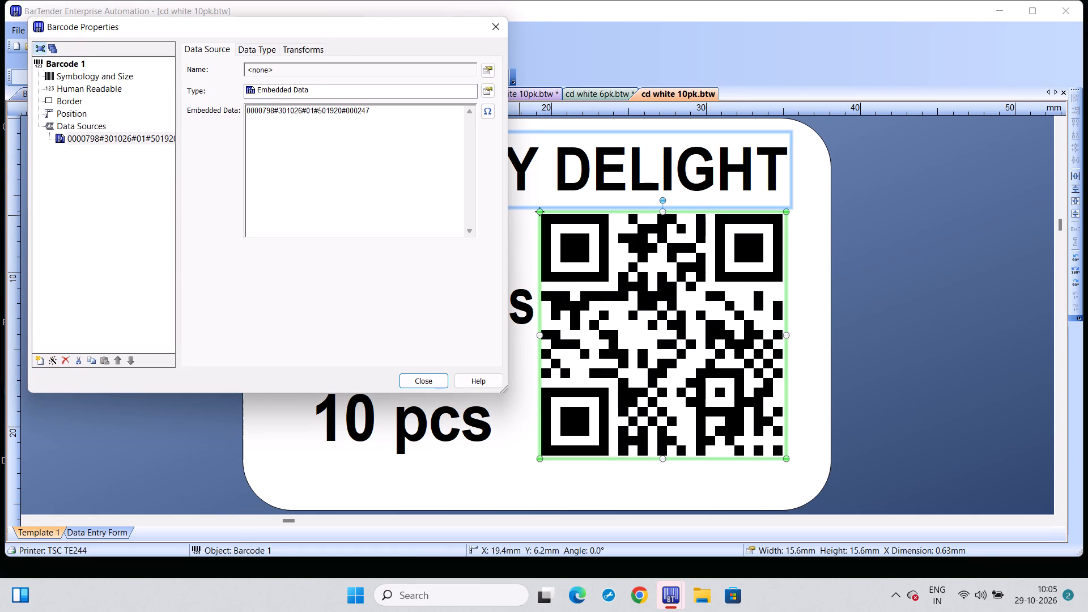
Reset the serial number at the end of the QR code's embedded data to 000001.
left_click(371, 108)
key("BackSpace")
key("BackSpace")
key("BackSpace")
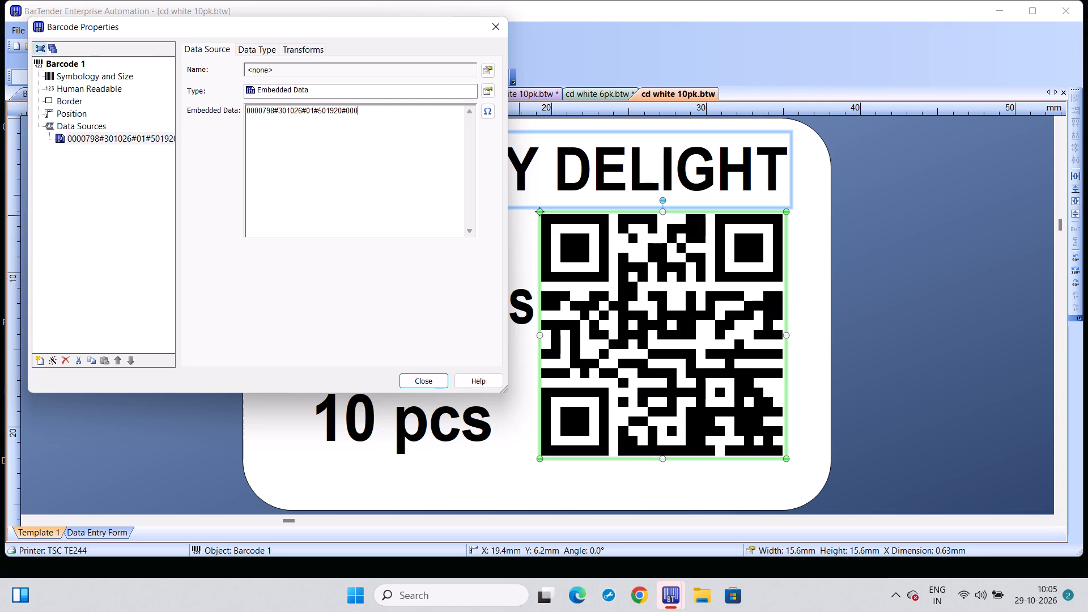
type("00")
key("1")
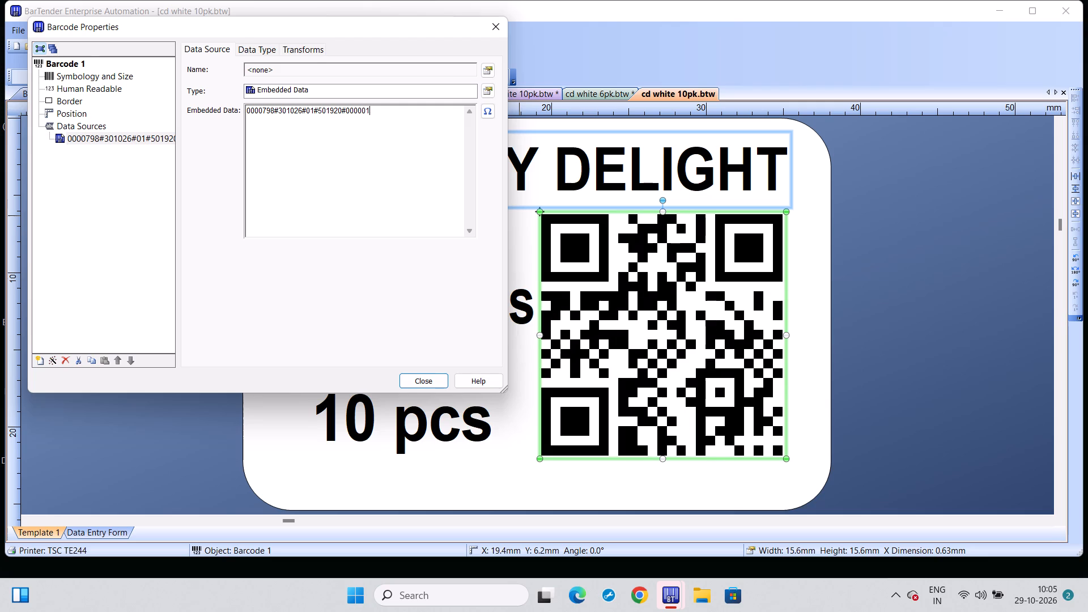
Change the segment before the serial number in the QR code's data to 501007 and close the barcode properties.
left_click(342, 110)
key("BackSpace")
key("BackSpace")
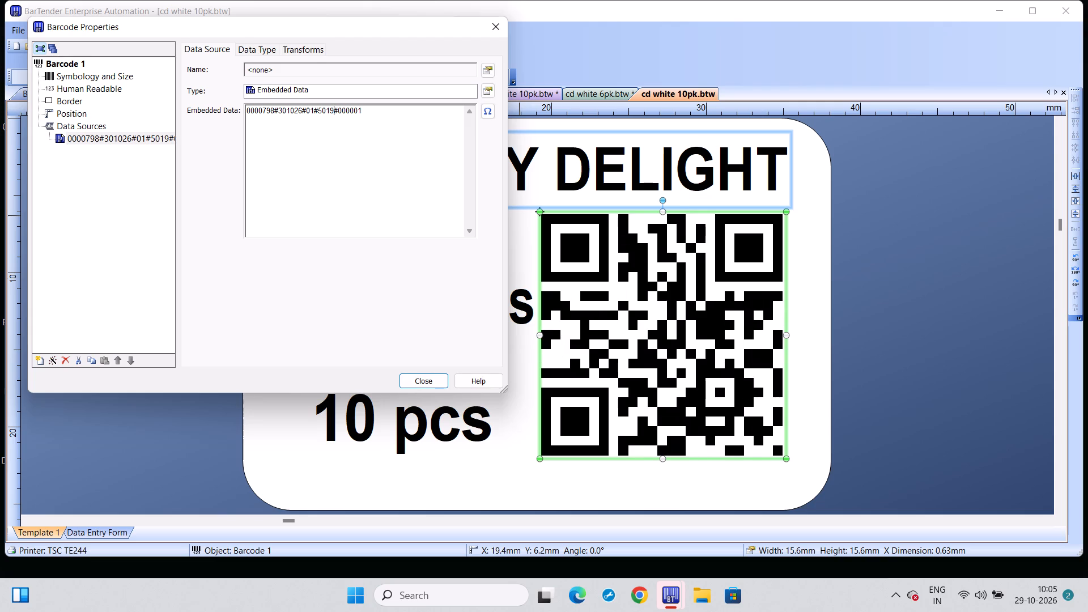
key("BackSpace")
key("0")
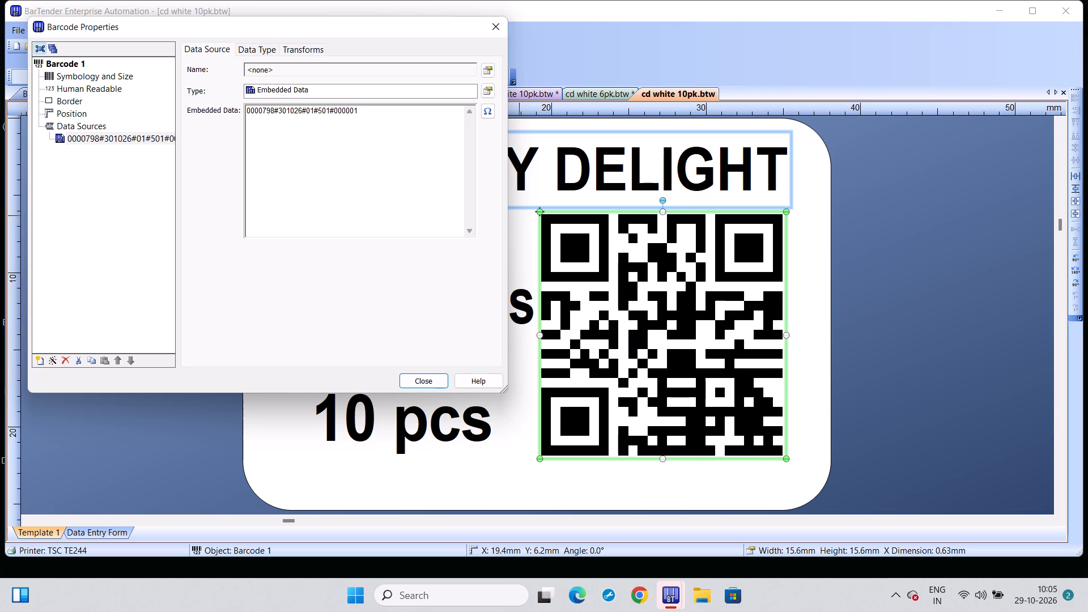
key("0")
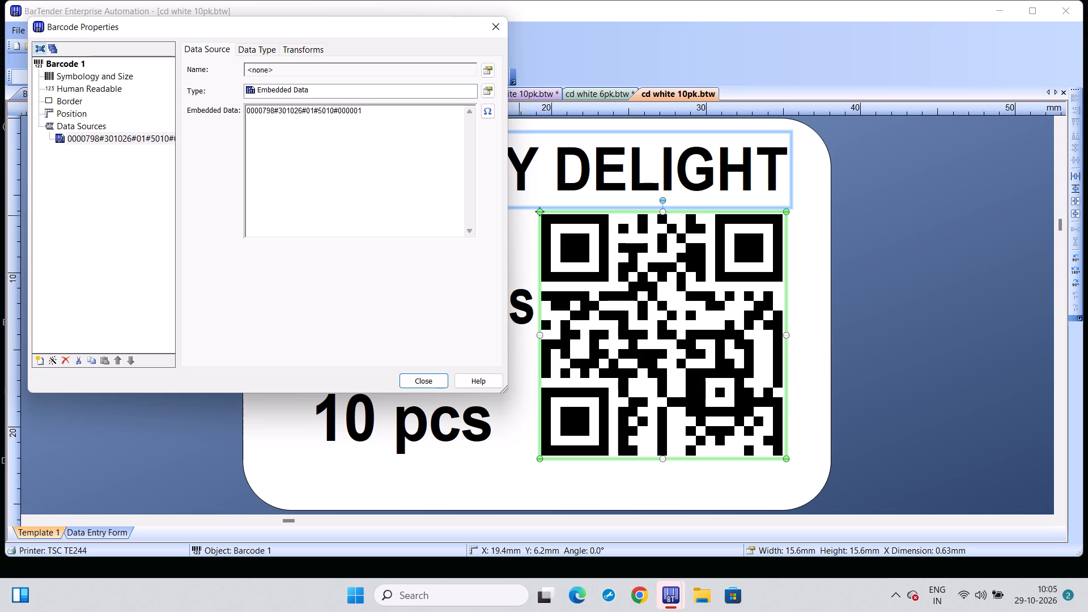
key("7")
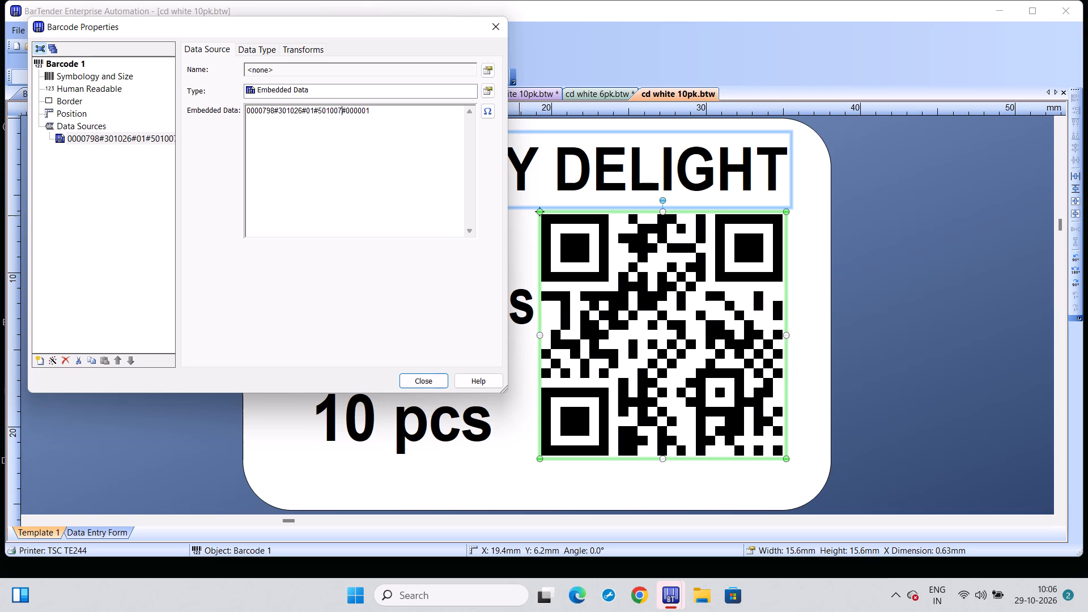
left_click(433, 376)
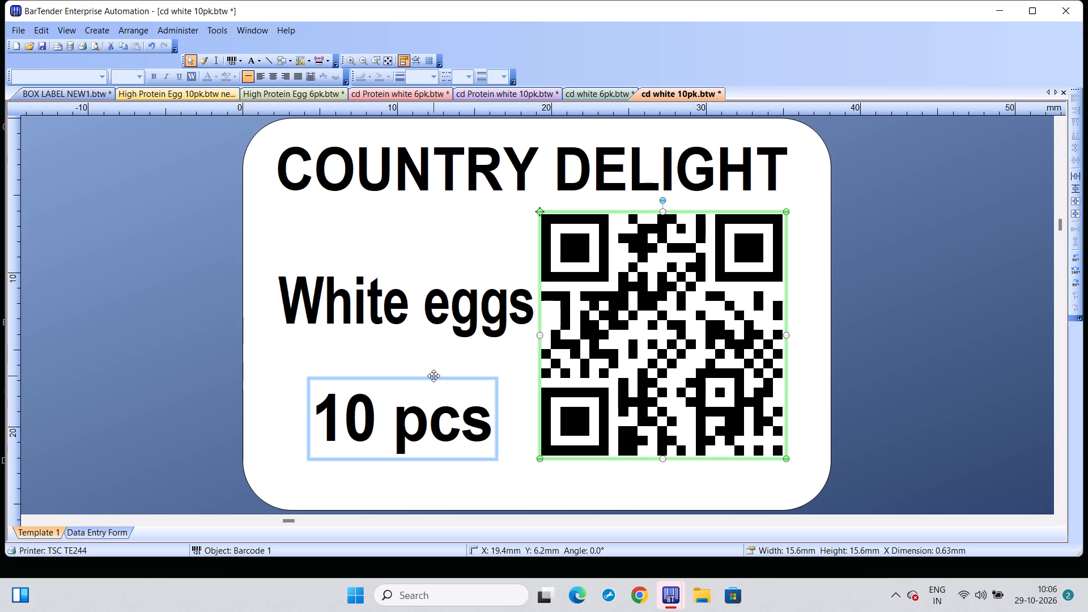
Print the White eggs 10 pcs label with 960 serial numbers.
key("ctrl+p")
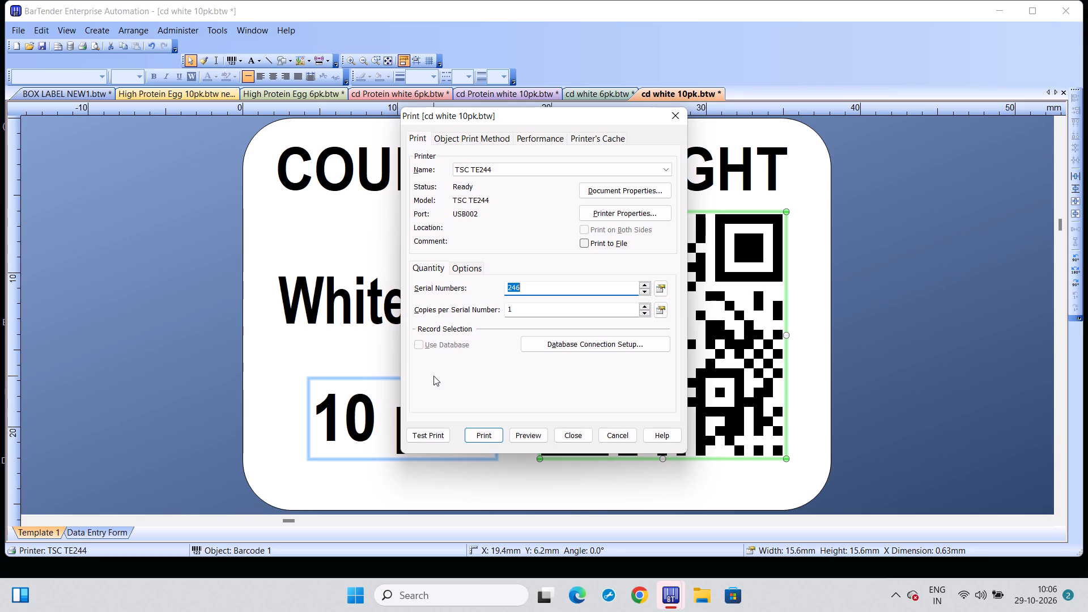
type("96")
key("0")
left_click(481, 440)
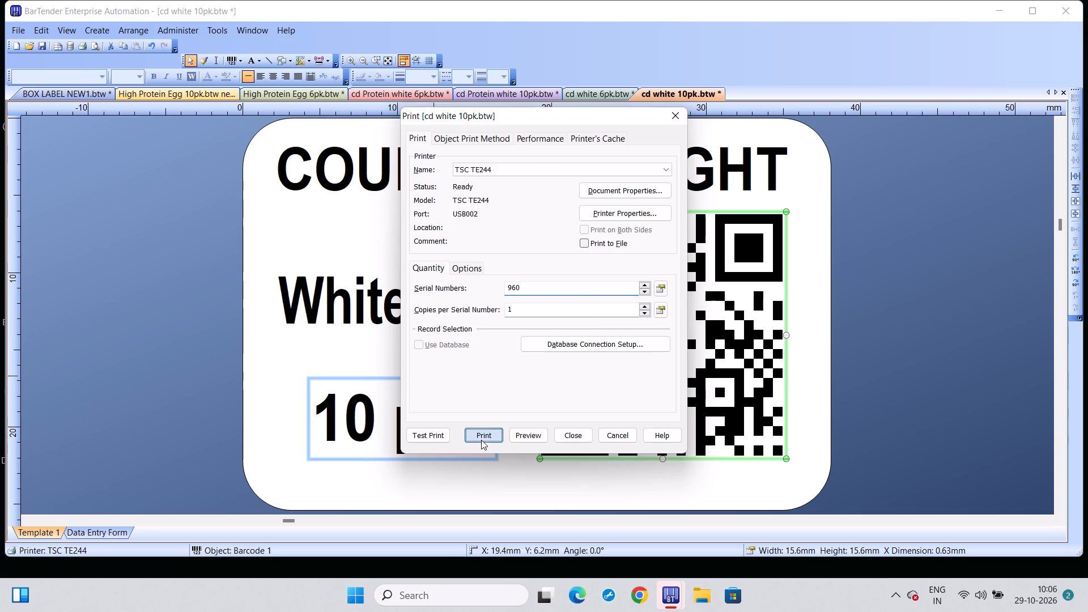
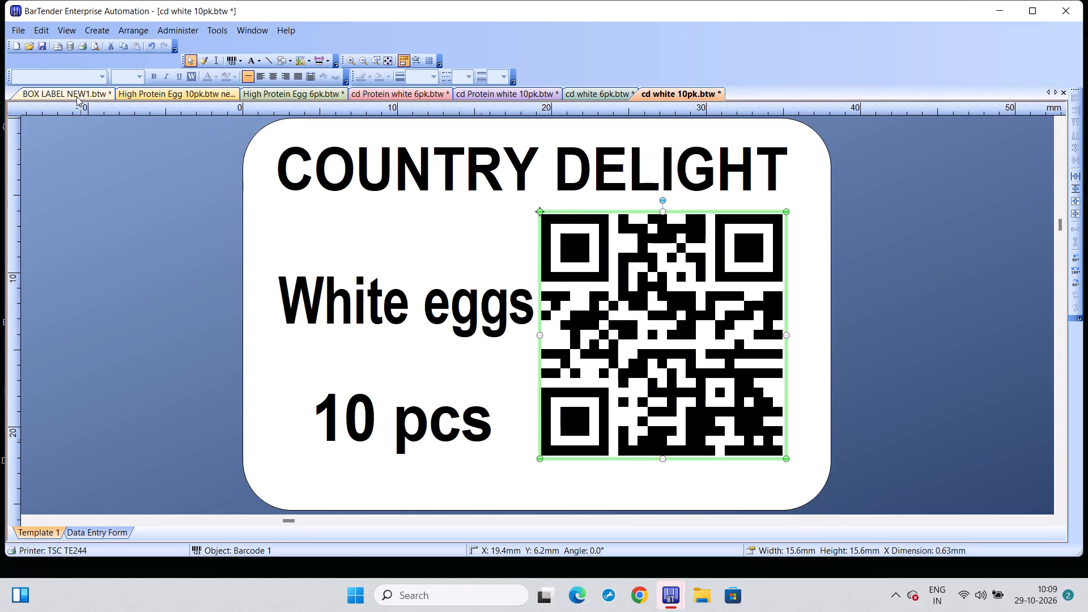
Switch to the BOX LABEL NEW1 document containing the 30PK/A.1 FARM WHITE box label.
left_click(76, 96)
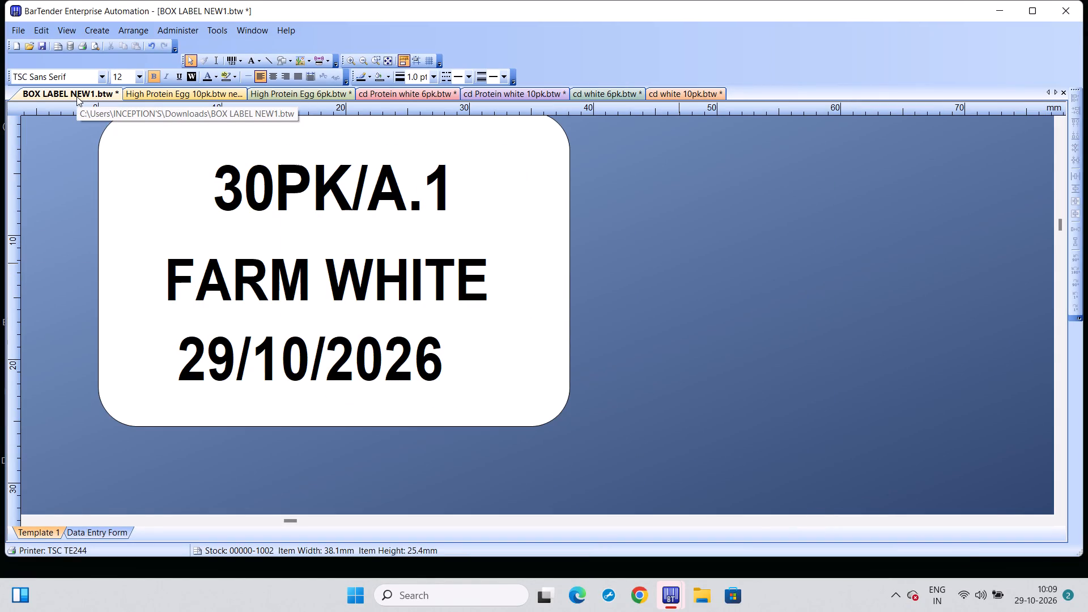
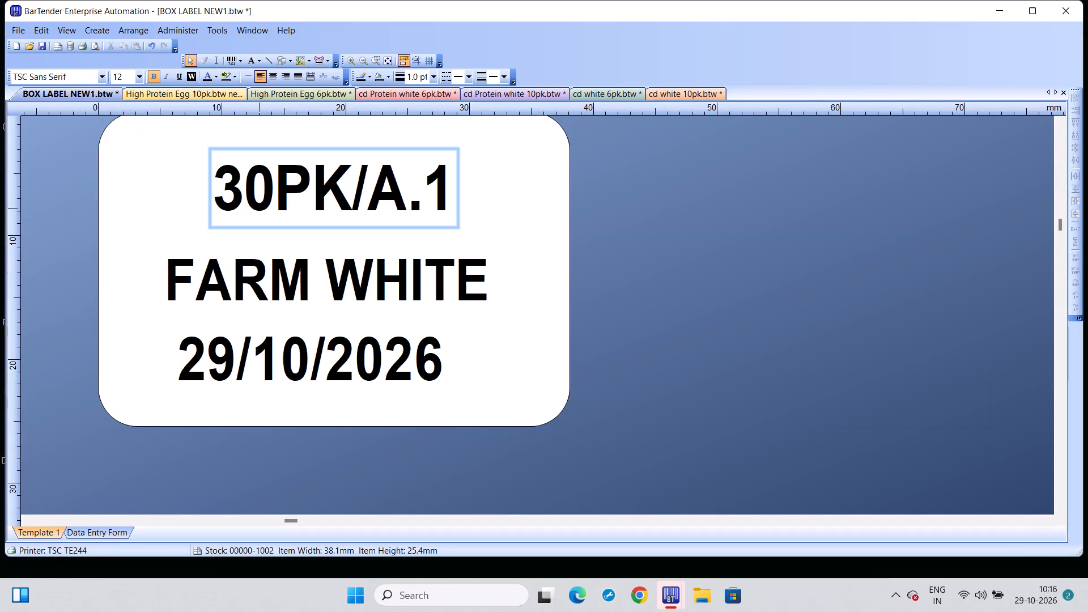
Change the pack code on the top line of the FARM WHITE box label to 10PK/A.1.
left_click(239, 180)
left_click(186, 186)
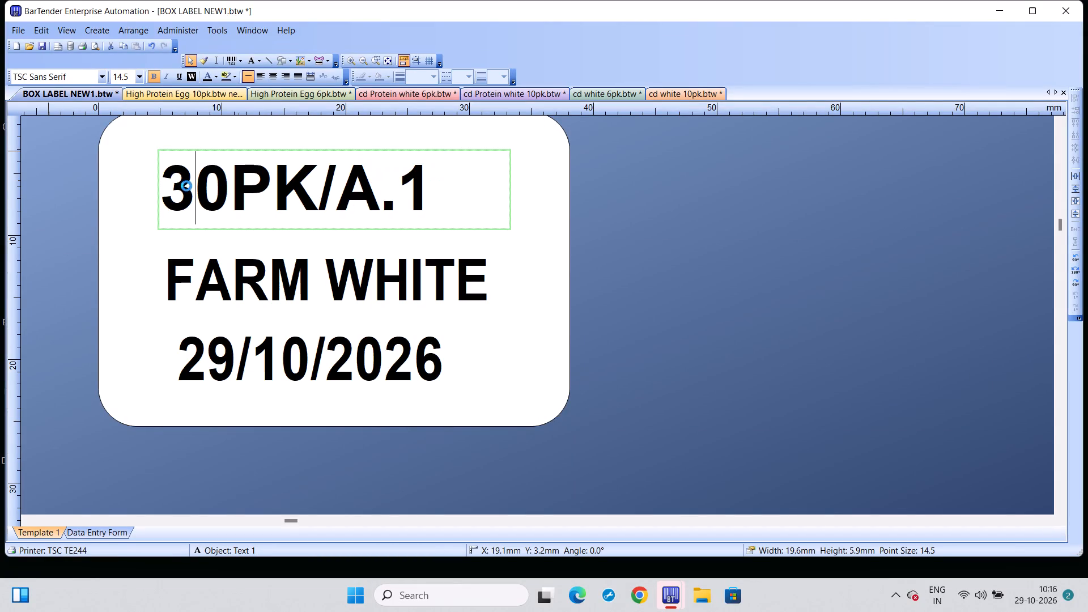
key("BackSpace")
key("1")
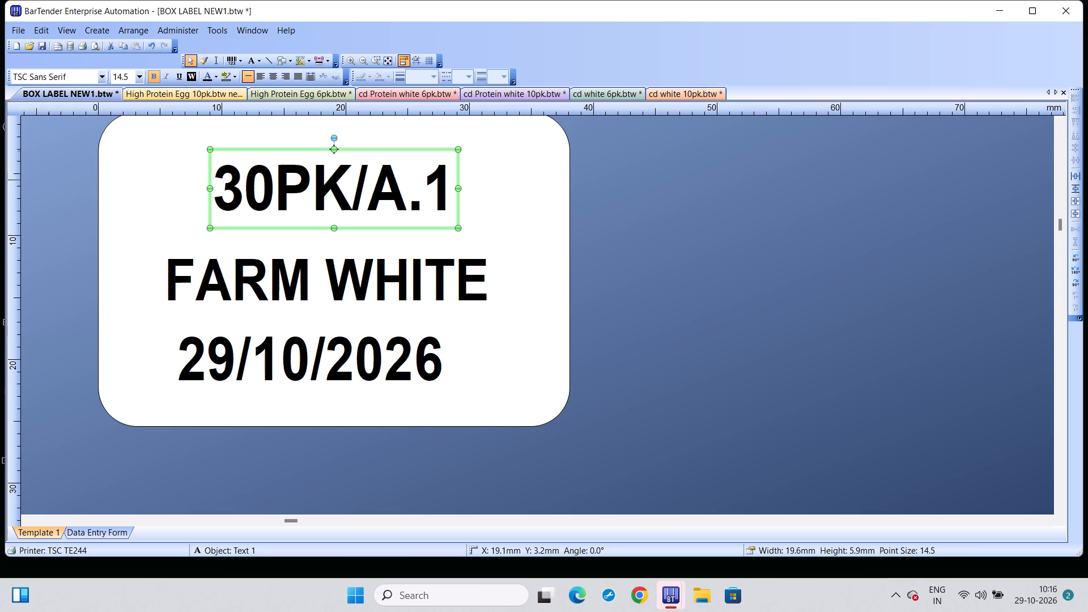
left_click(237, 180)
left_click(189, 187)
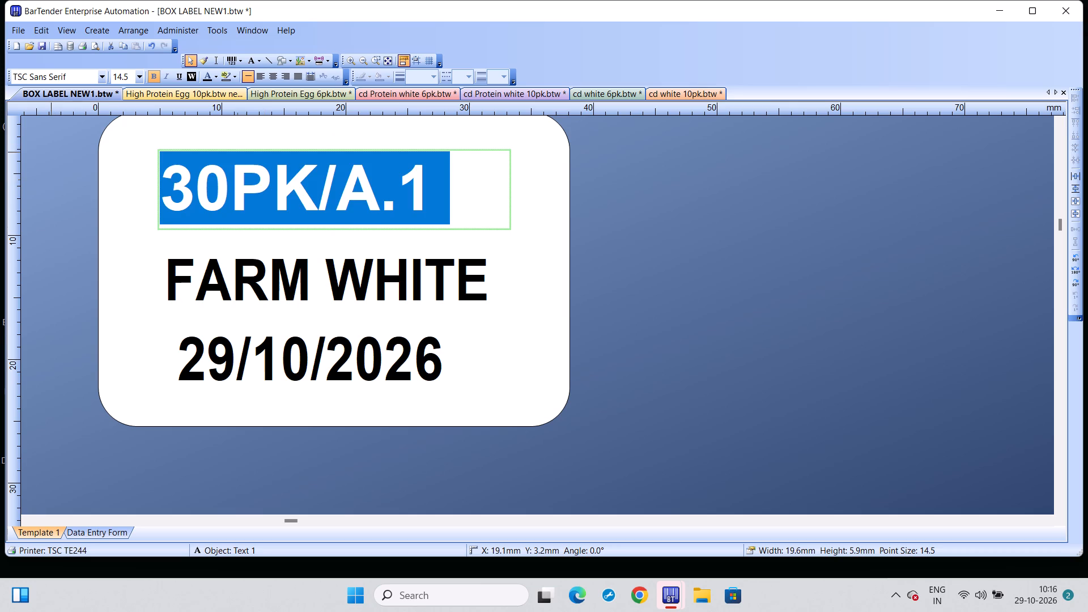
key("BackSpace")
key("1")
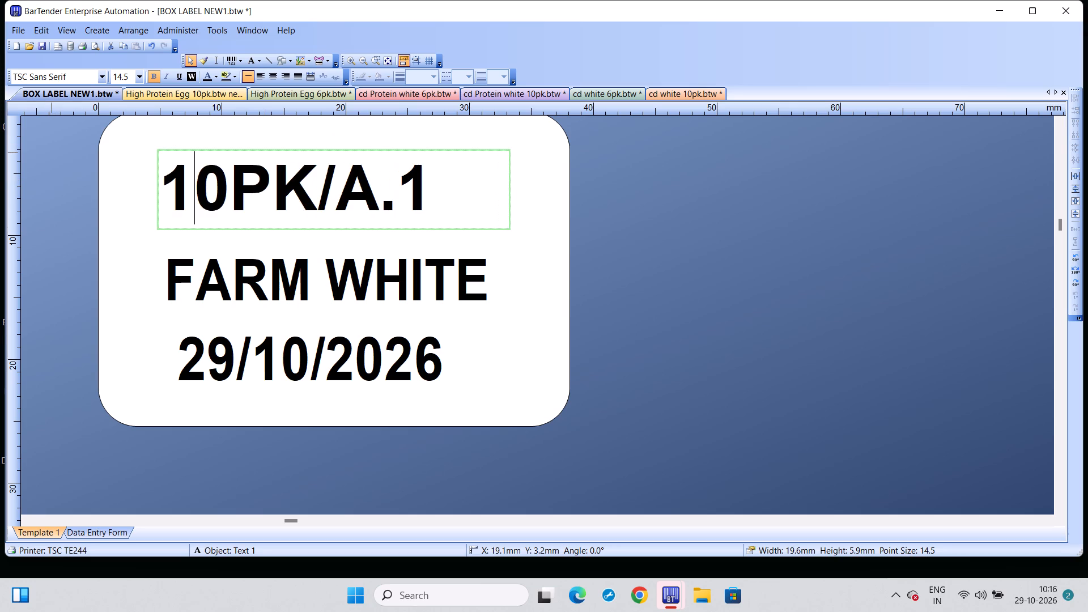
left_click(623, 248)
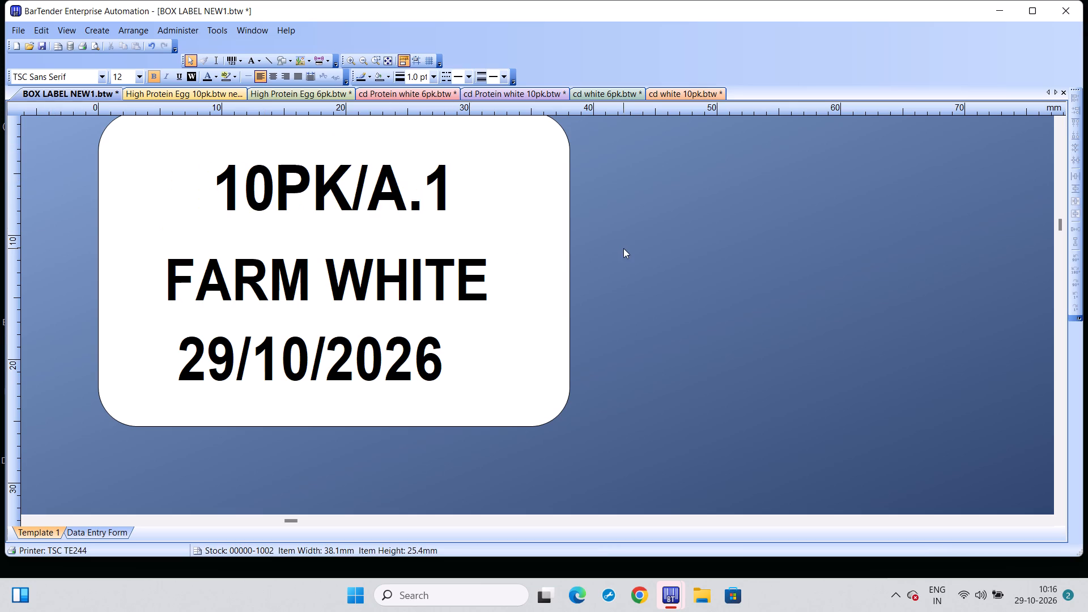
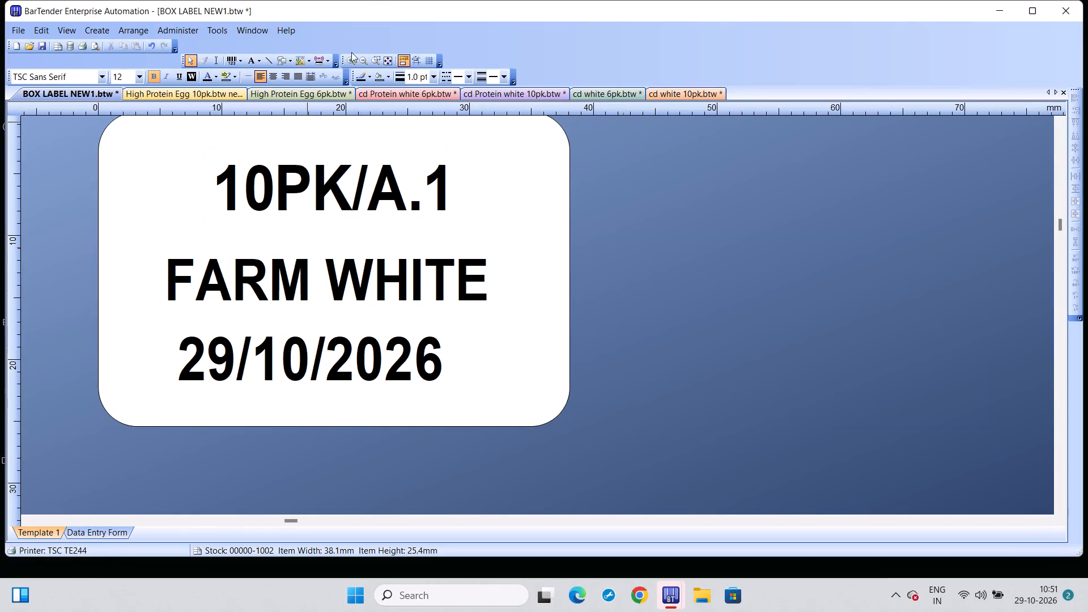
In the High Protein Egg 10pk label, change the barcode data's date to 29-10-2026 and its serial number to 9651.
left_click(220, 97)
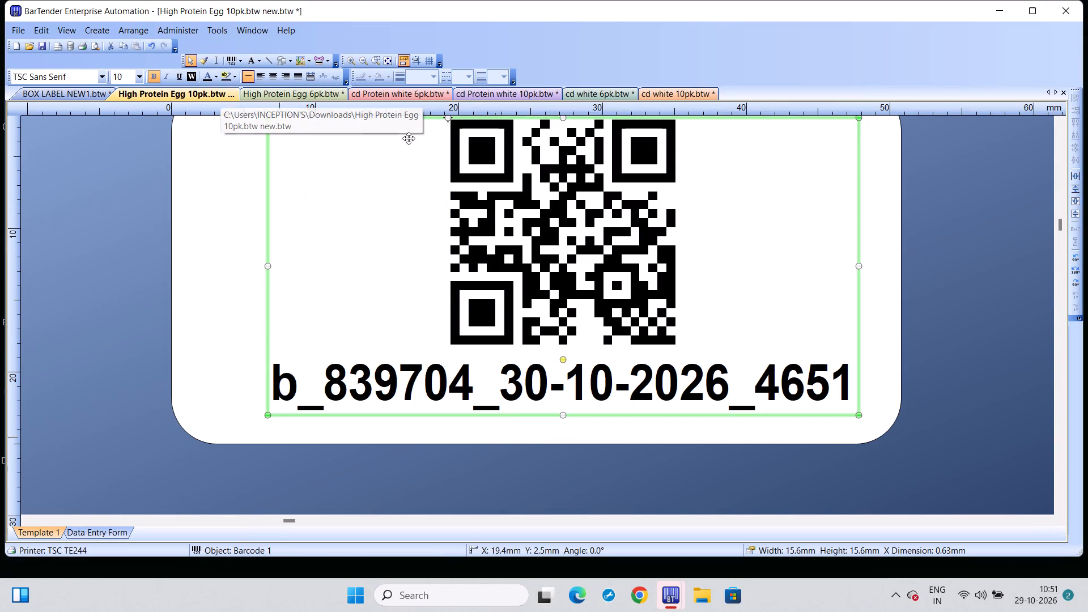
scroll(630, 263, "up", 1)
scroll(630, 263, "down", 1)
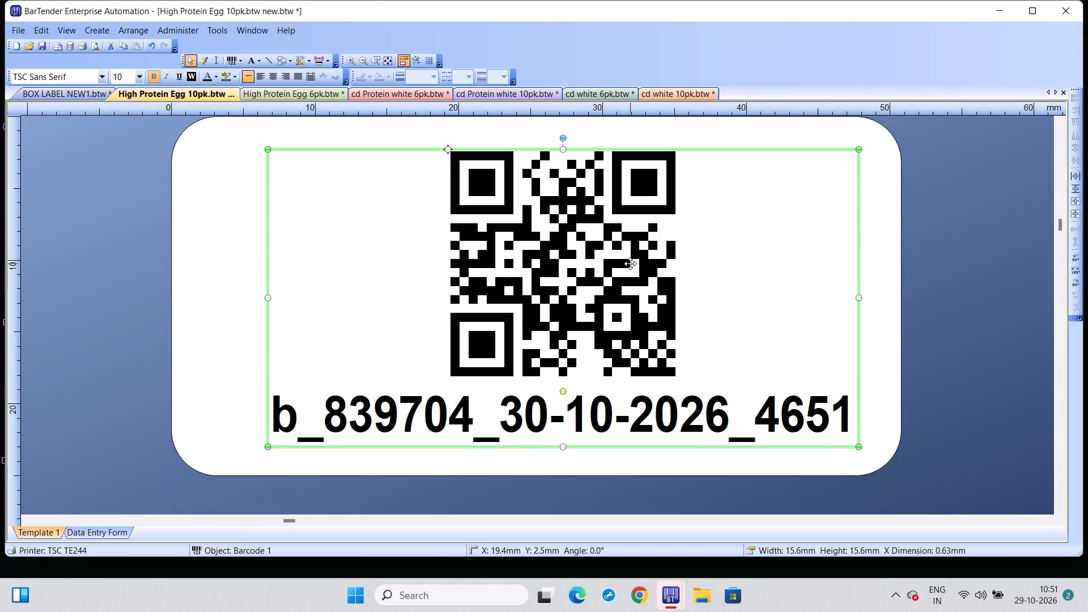
scroll(630, 263, "down", 1)
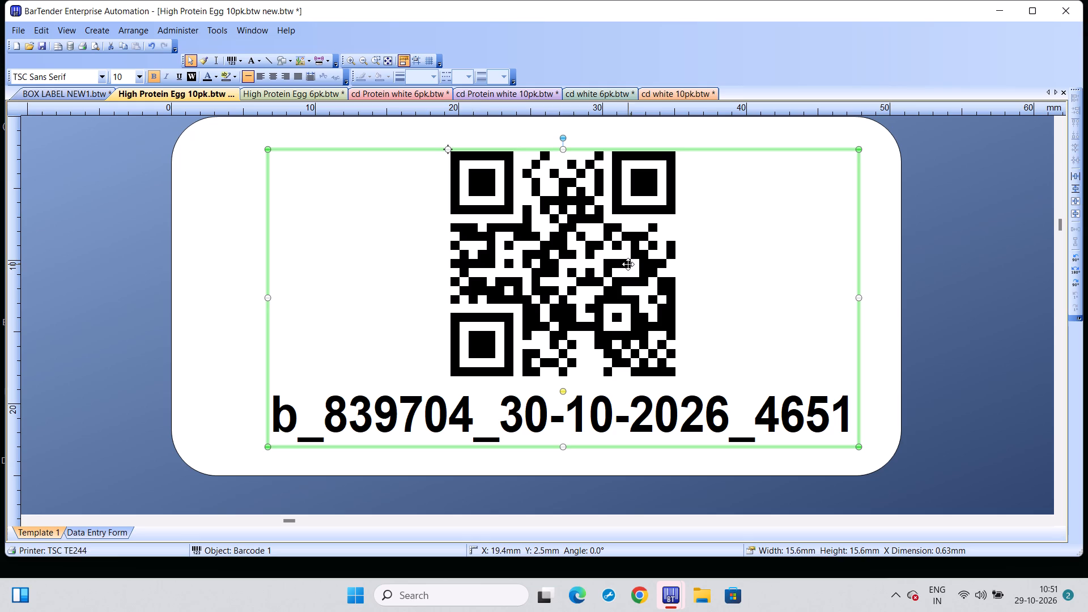
double_click(628, 264)
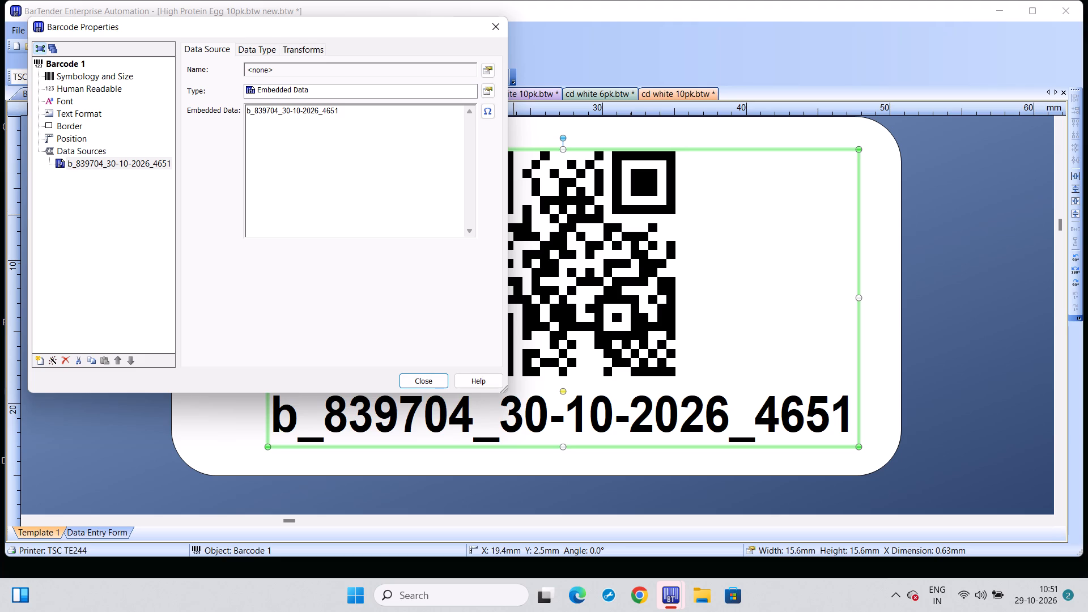
left_click(326, 112)
key("BackSpace")
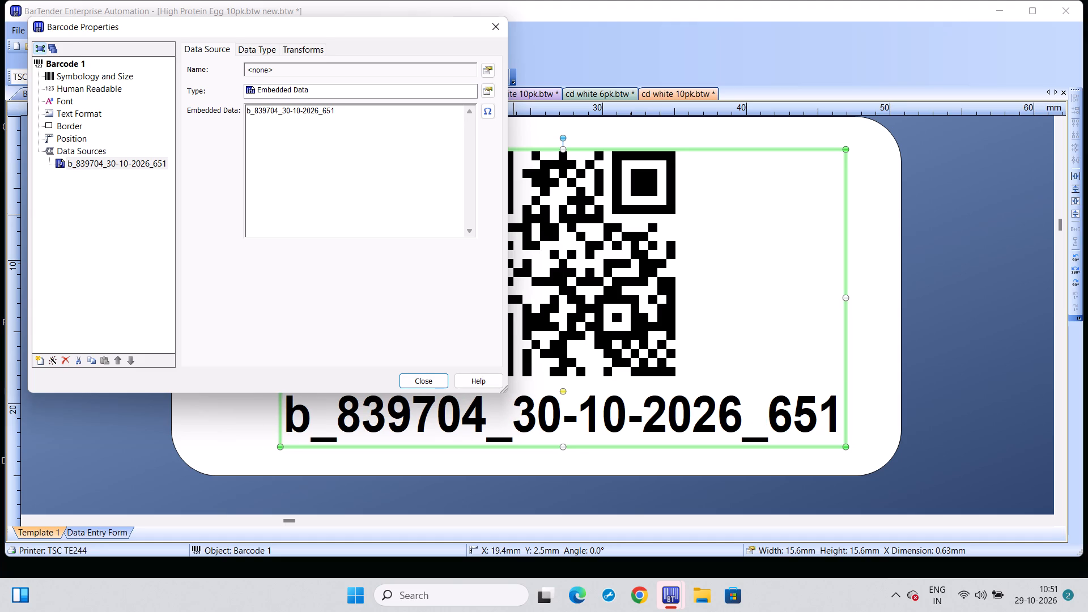
key("5")
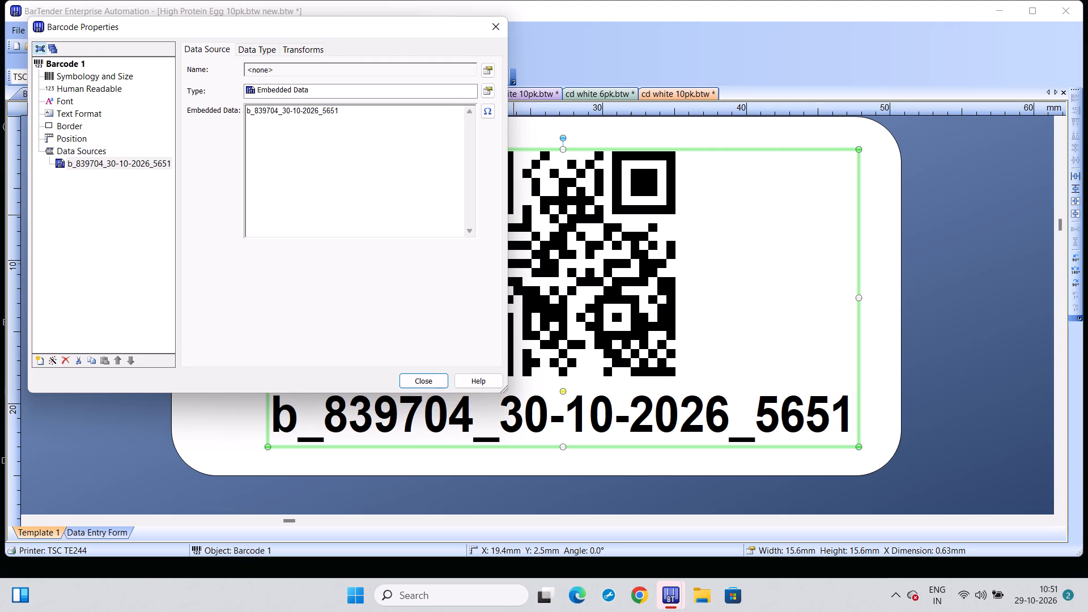
key("BackSpace")
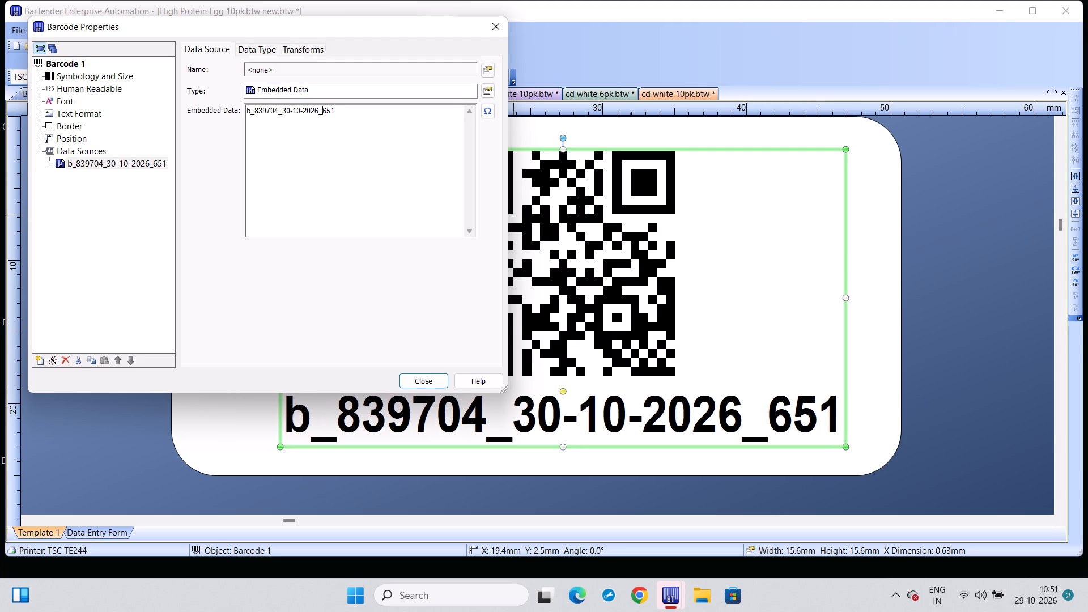
key("9")
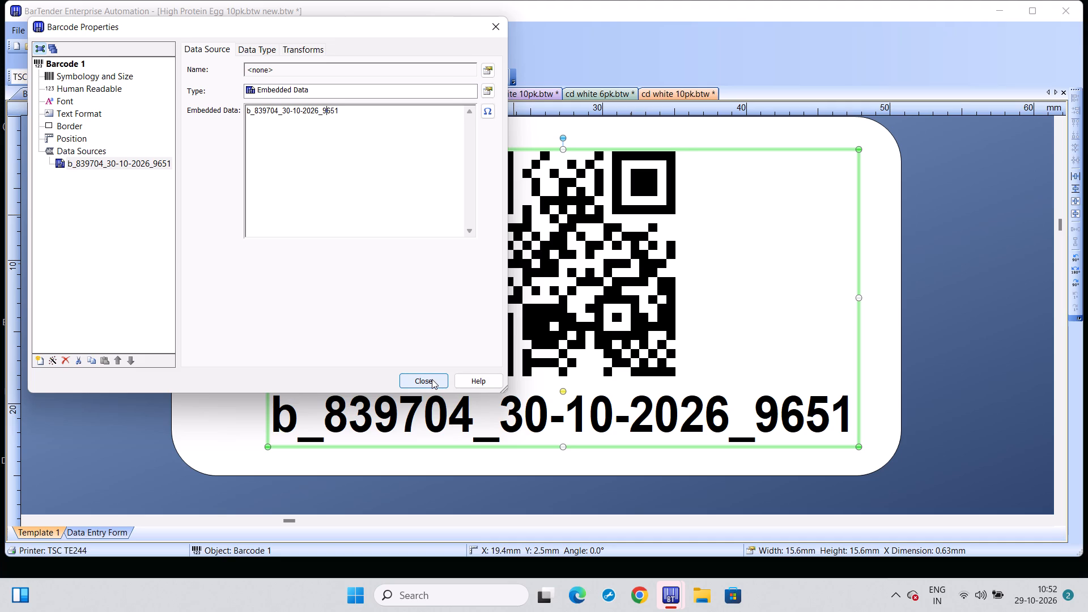
left_click(290, 109)
key("BackSpace")
key("BackSpace")
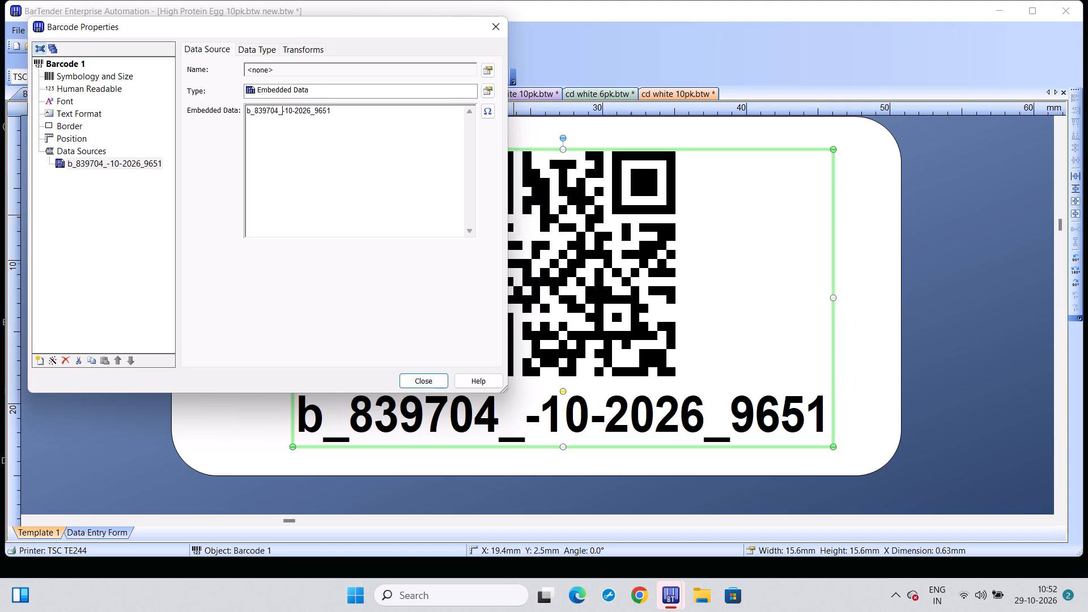
type("29")
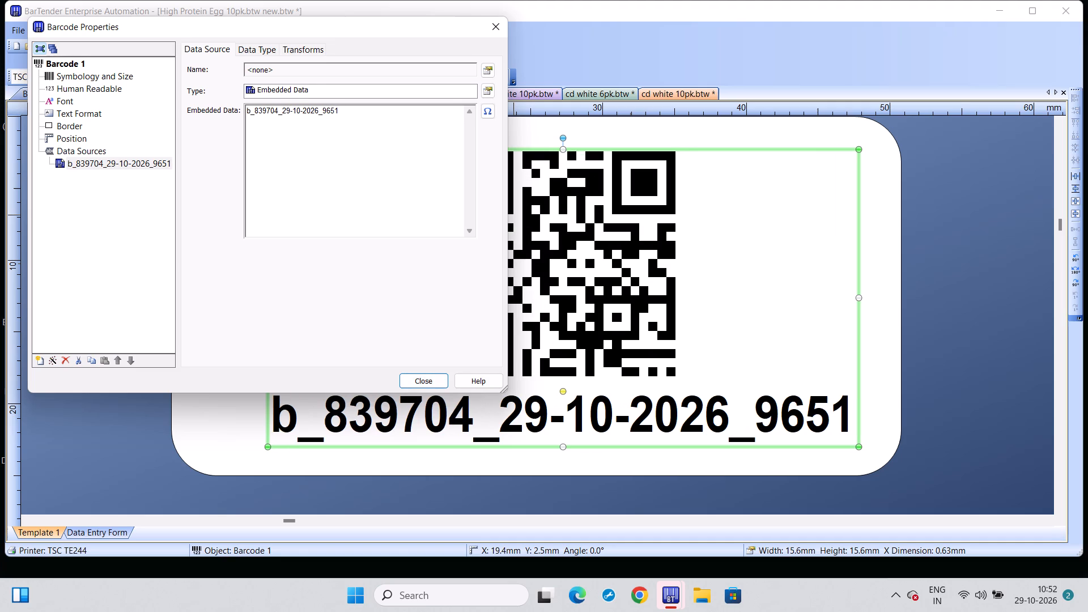
left_click(437, 375)
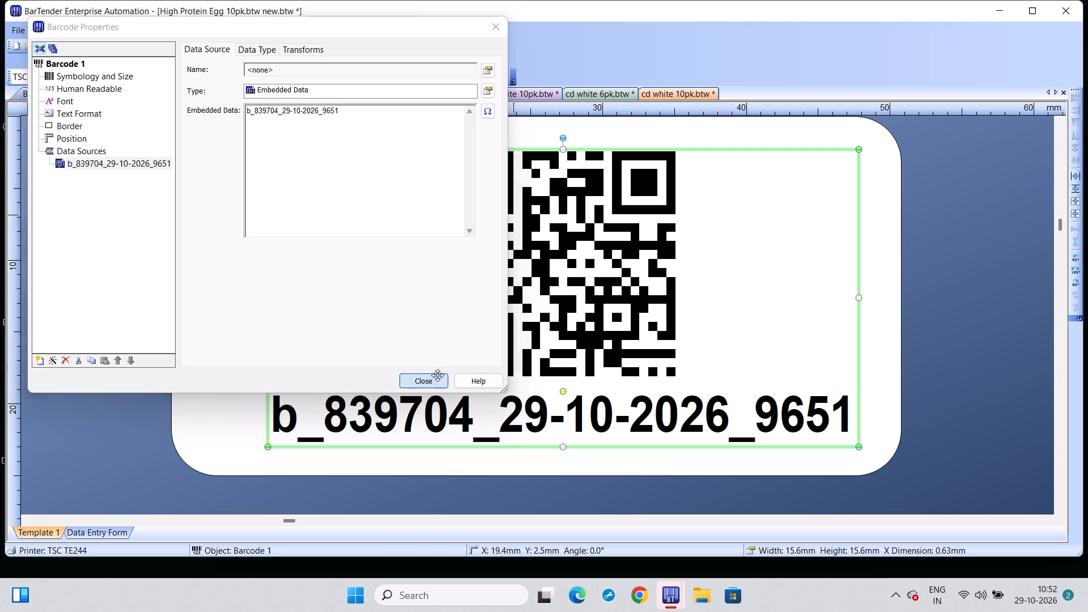
Print 26 serial numbers of the High Protein Egg 10pk label, one copy each, on the TSC TE244.
key("ctrl+p")
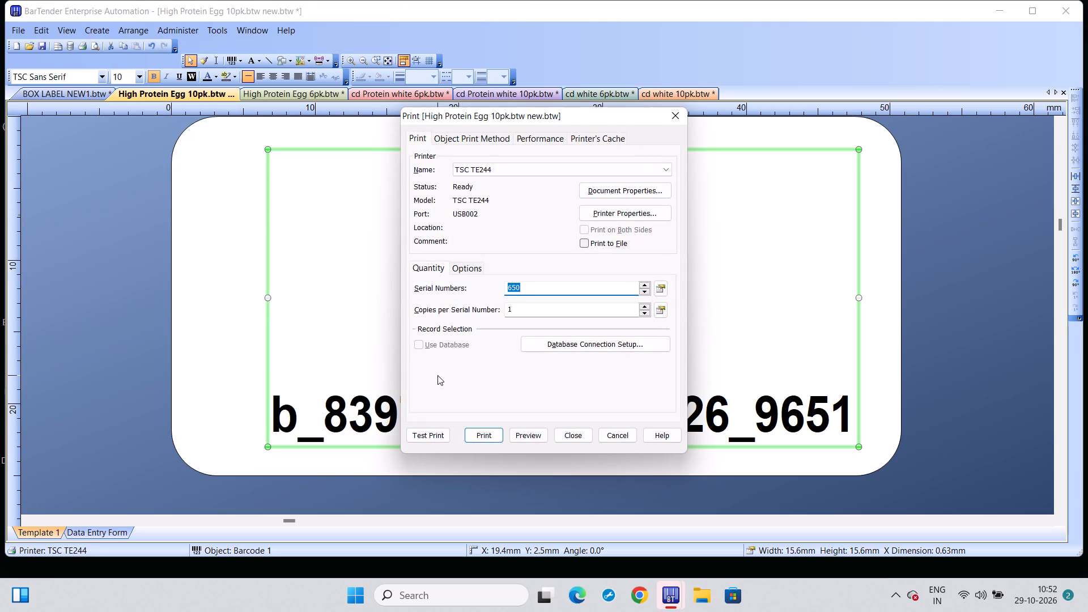
key("2")
key("6")
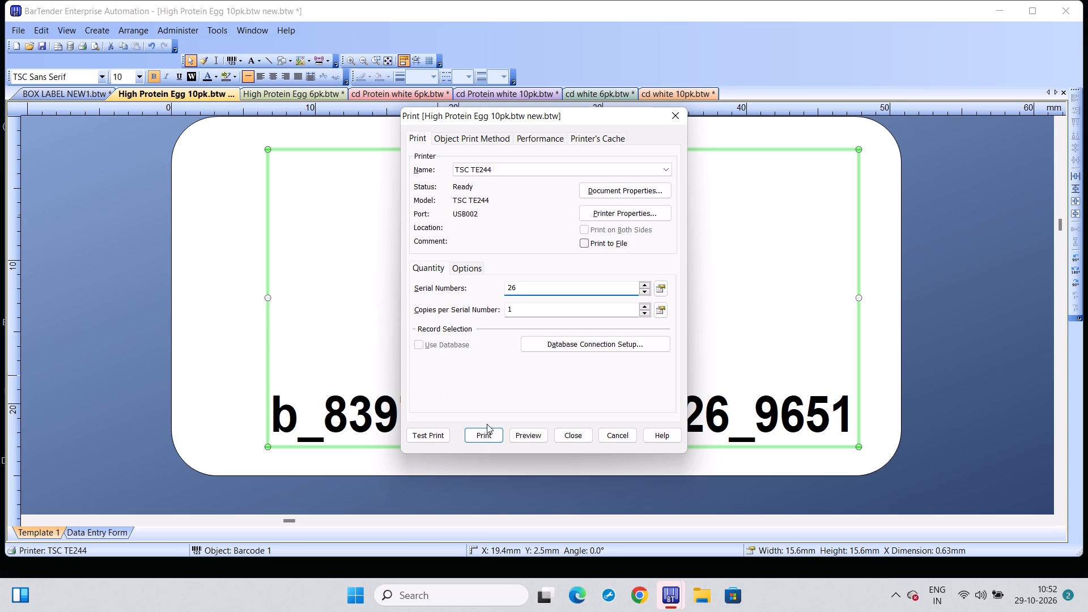
left_click(487, 432)
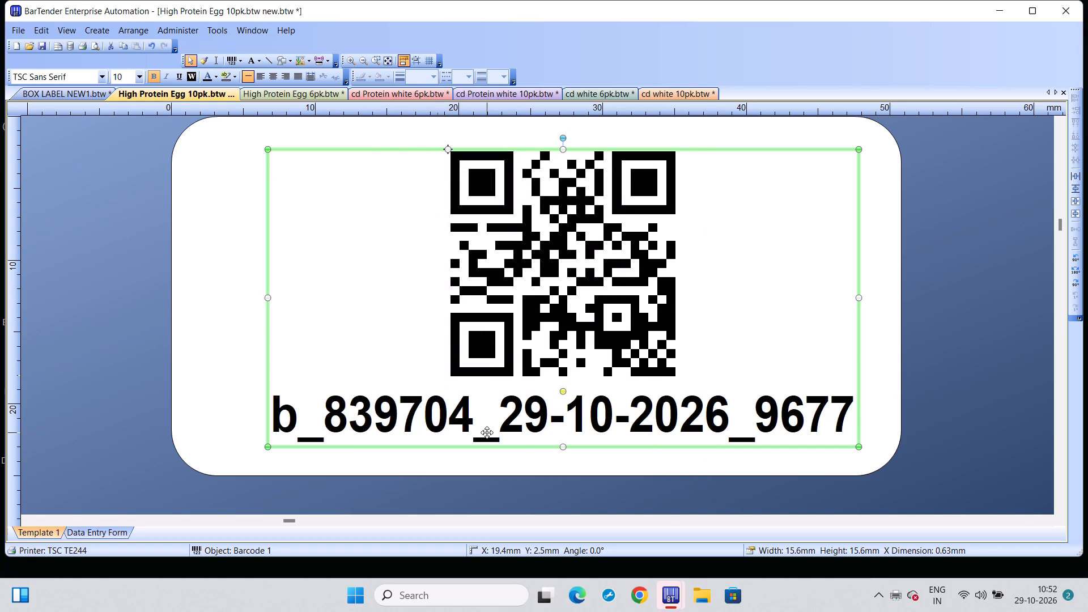
Return to the BOX LABEL NEW1 document with the FARM WHITE box label.
left_click(88, 97)
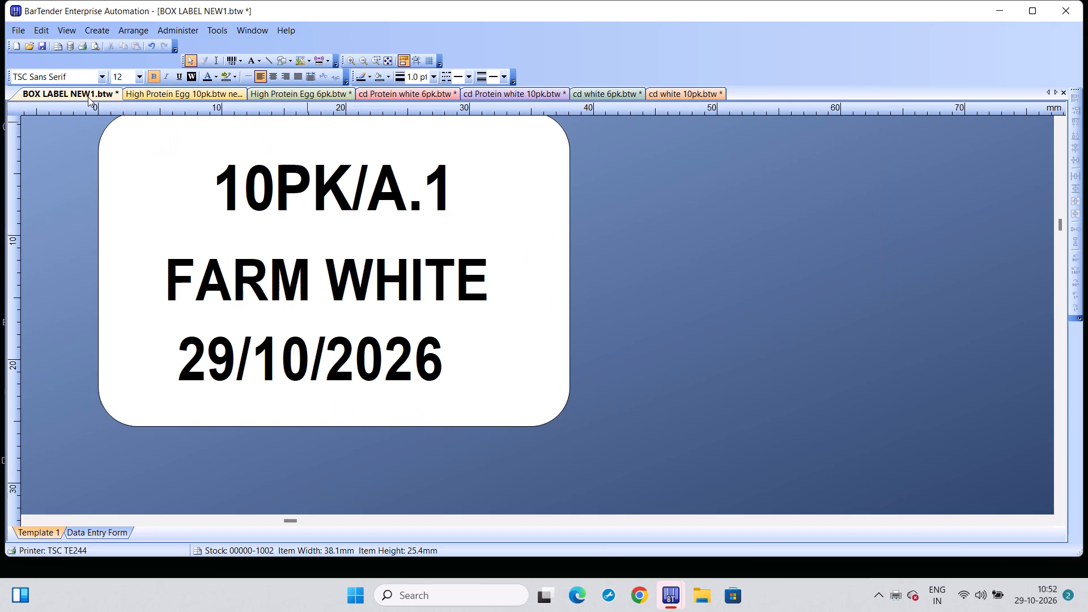
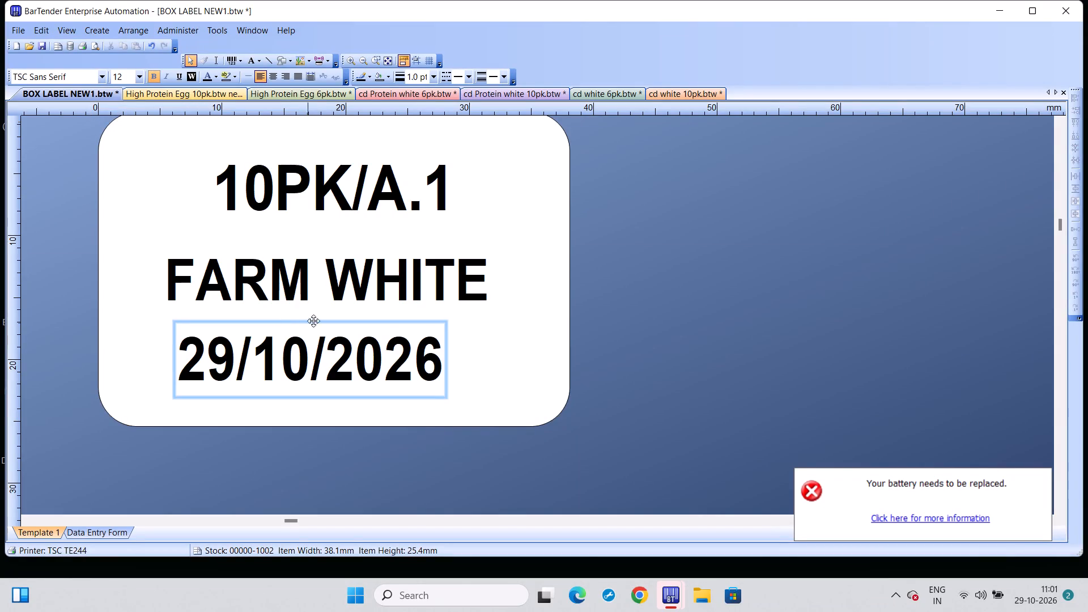
Change the product name on the box label from FARM WHITE to TABLE WHITE.
left_click(311, 278)
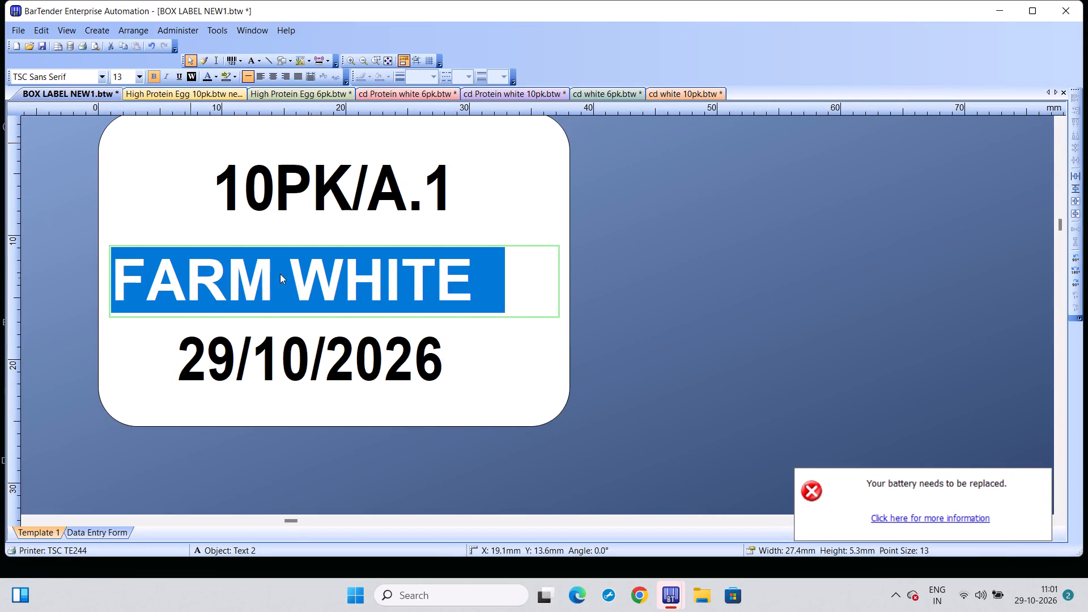
left_click(278, 272)
key("BackSpace")
key("BackSpace")
key("BackSpace")
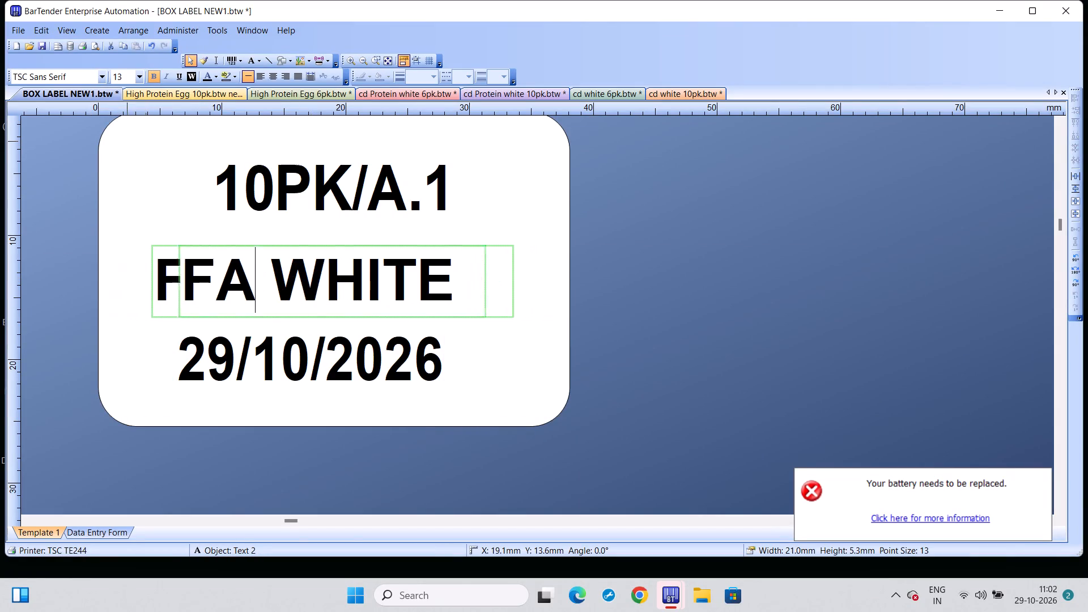
key("BackSpace")
type("TABLE")
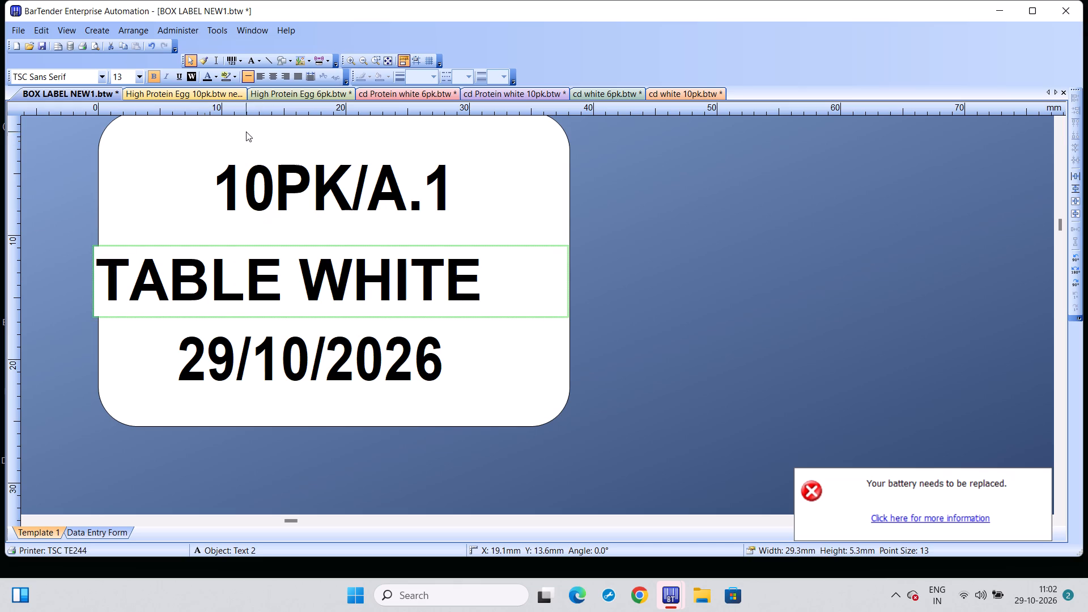
Change the pack code line at the top of the box label to 6PK/A.1.
left_click(274, 167)
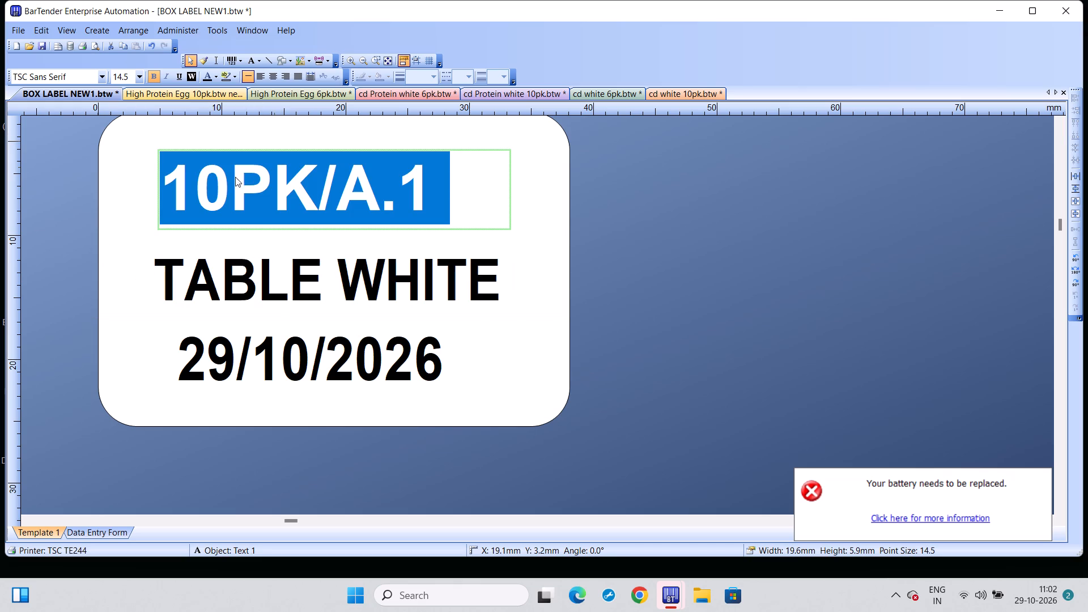
left_click(233, 177)
key("BackSpace")
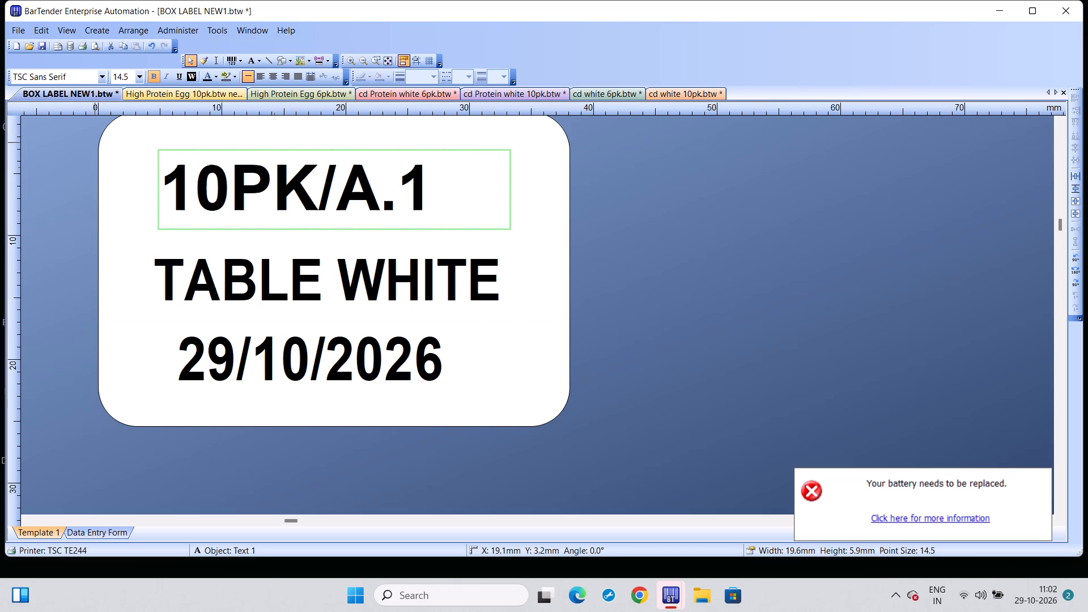
key("BackSpace")
key("6")
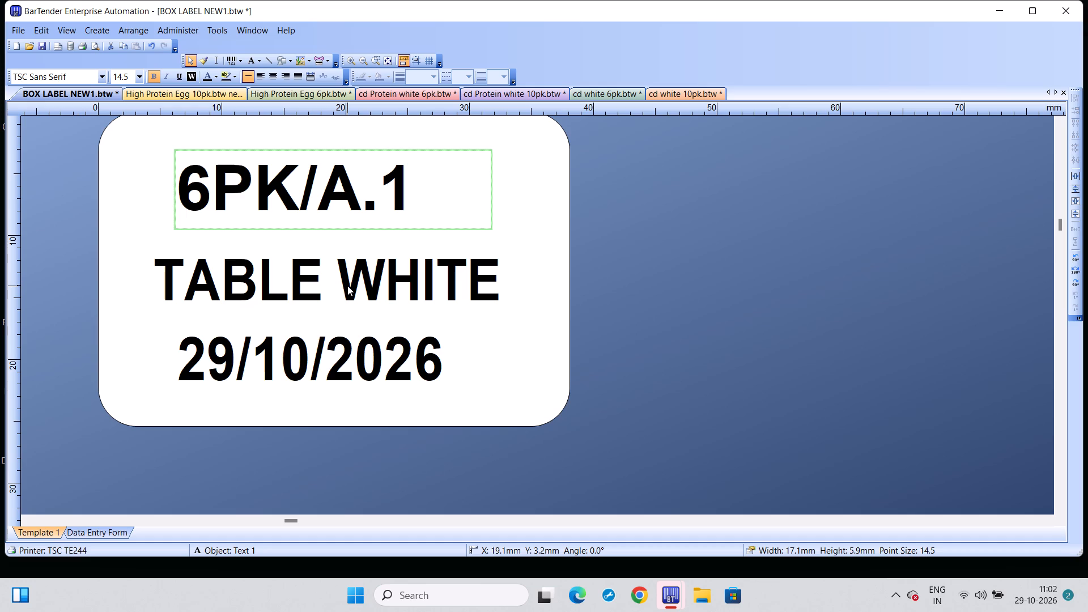
Print 6 copies of the TABLE WHITE 6PK/A.1 box label on the TSC TE244.
key("ctrl+p")
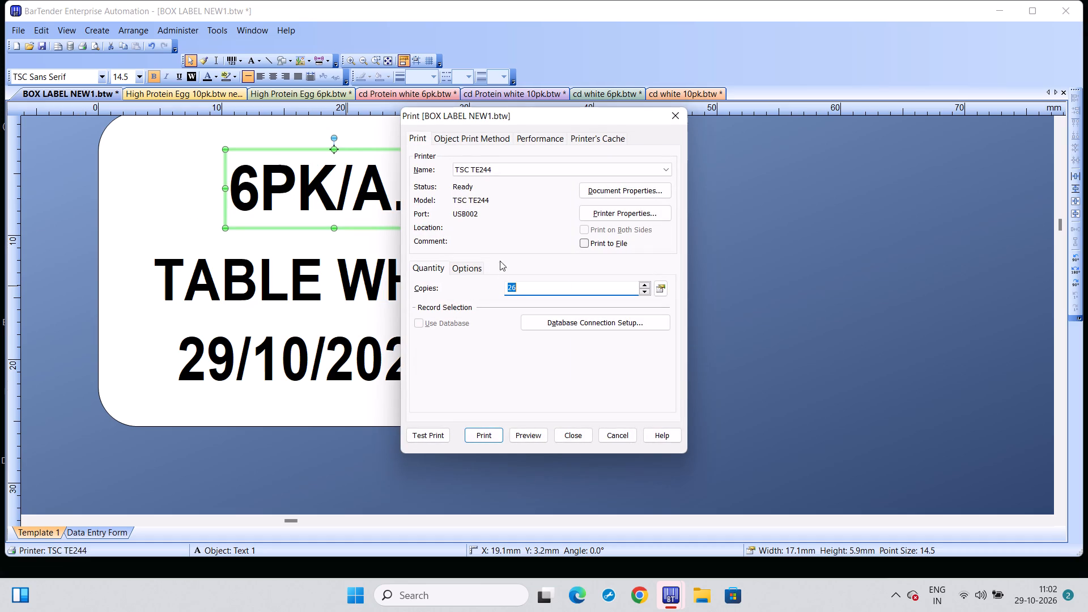
left_click(524, 283)
key("BackSpace")
key("BackSpace")
key("6")
left_click(473, 431)
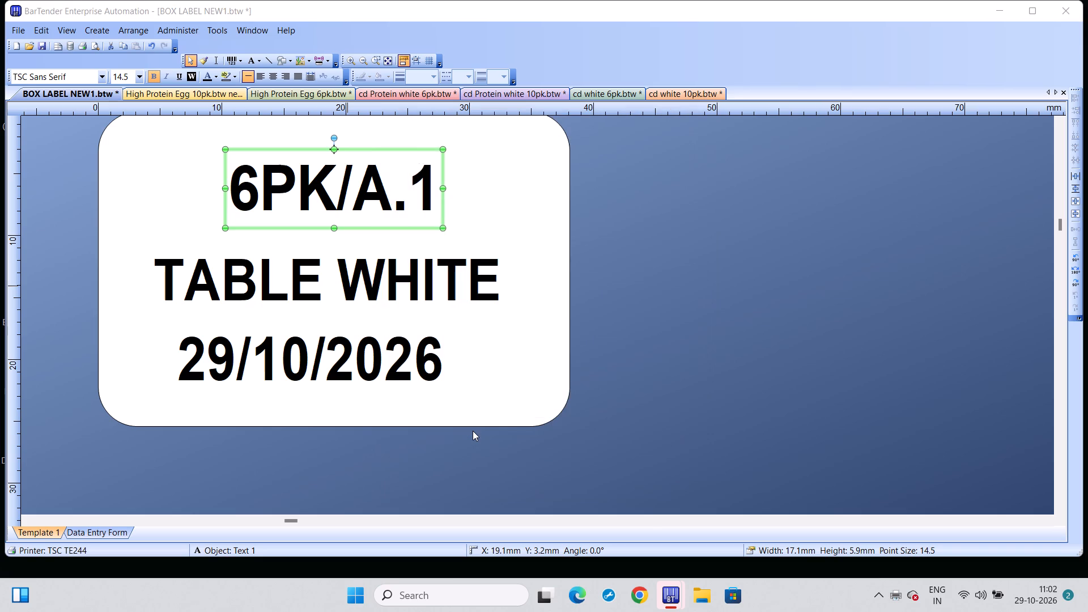
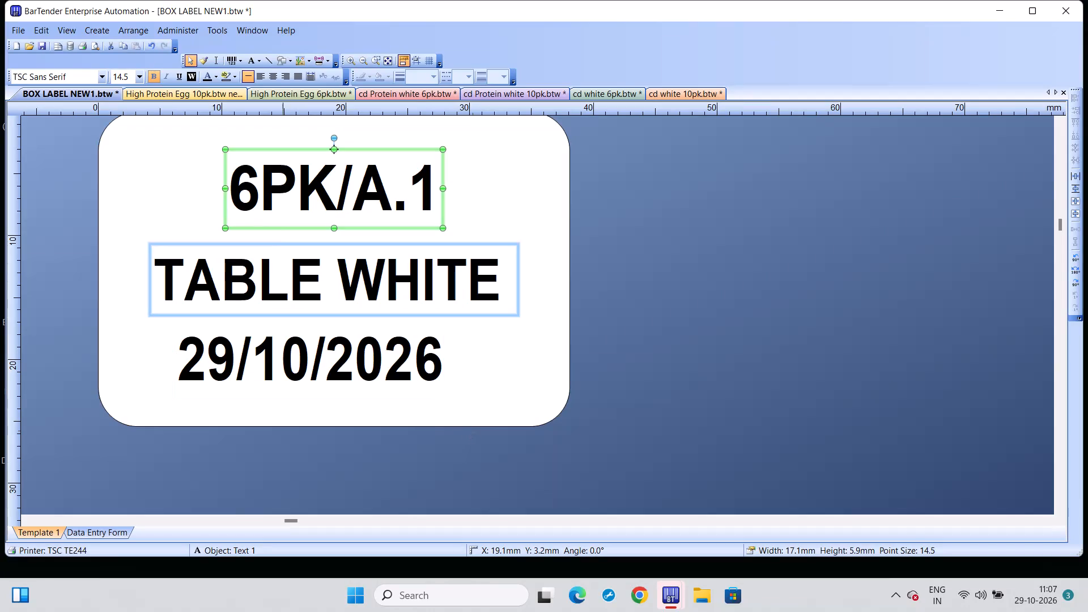
Change the pack code line at the top of the box label to 30PK/A.1.
left_click(261, 195)
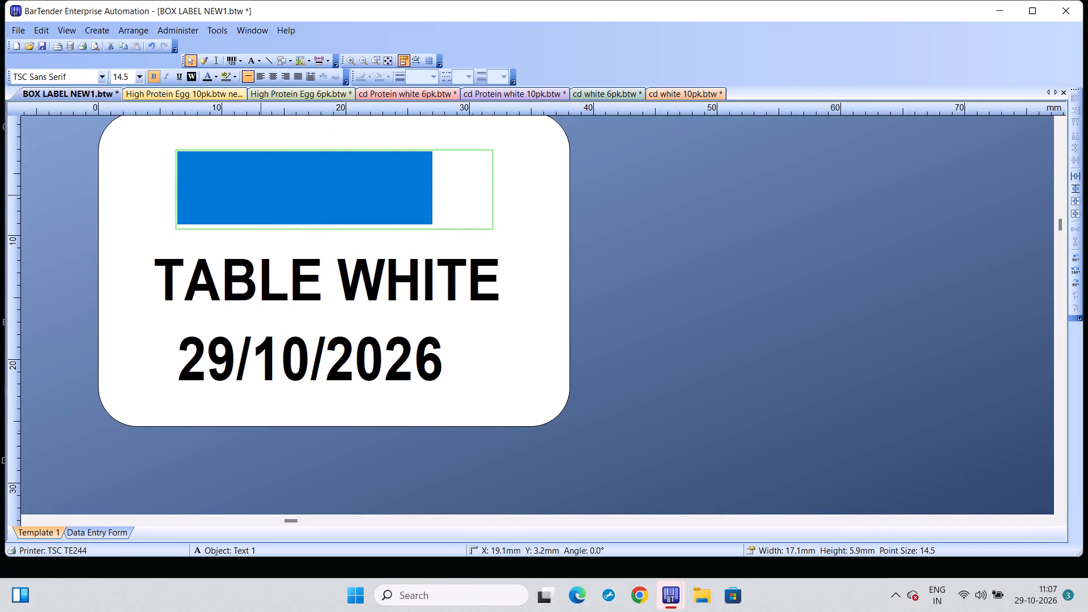
left_click(261, 195)
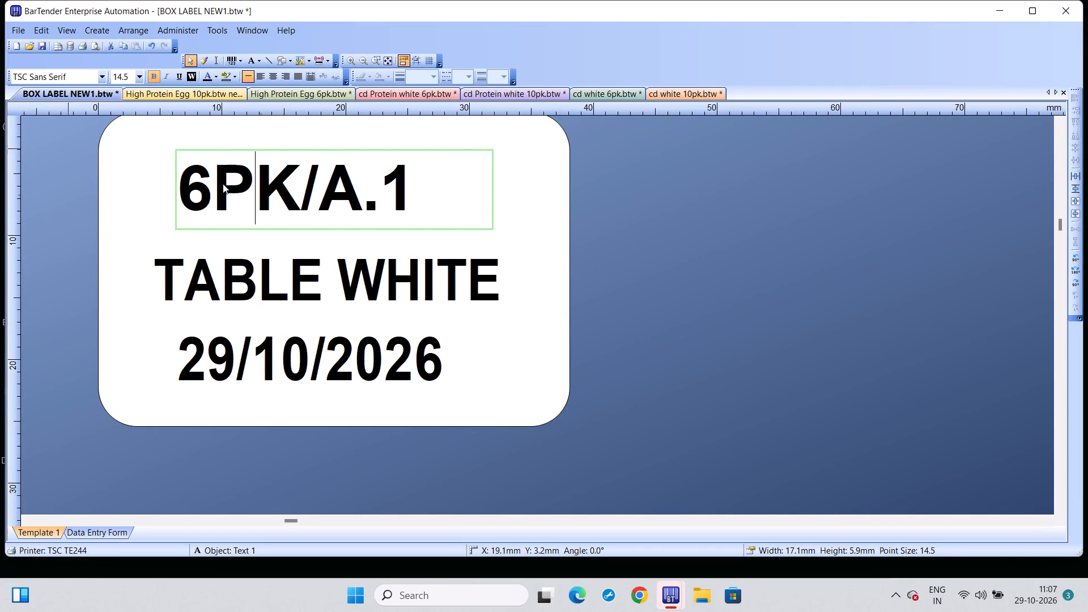
left_click(215, 180)
key("BackSpace")
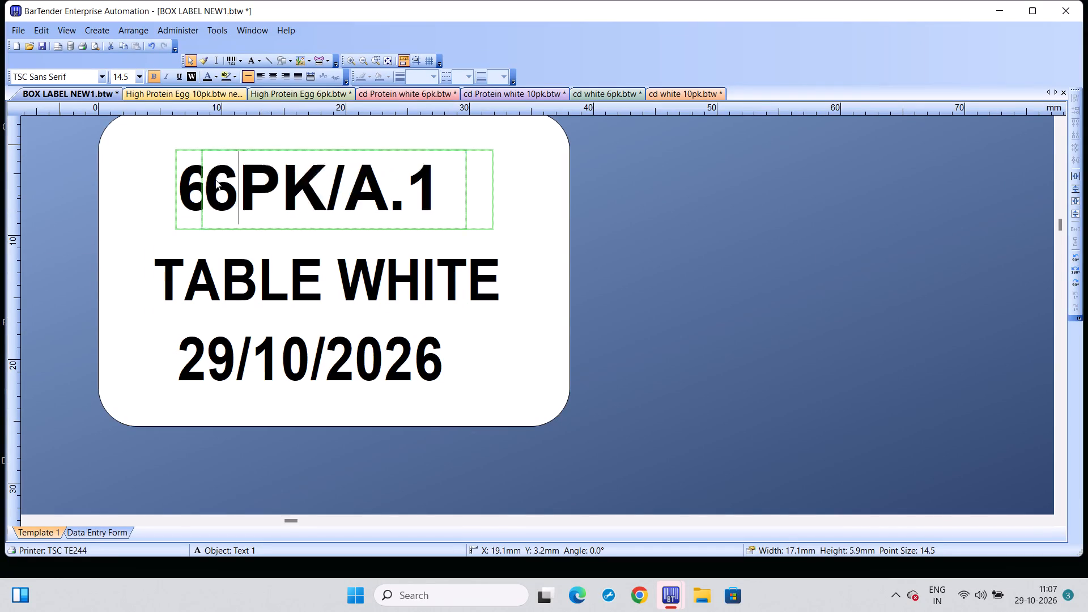
key("BackSpace")
key("3")
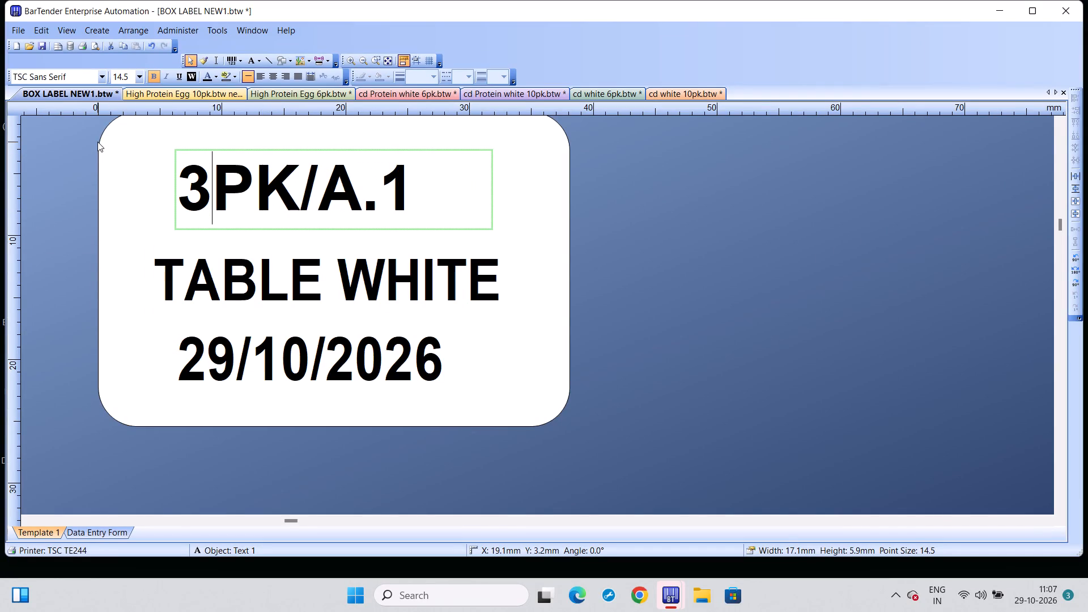
key("0")
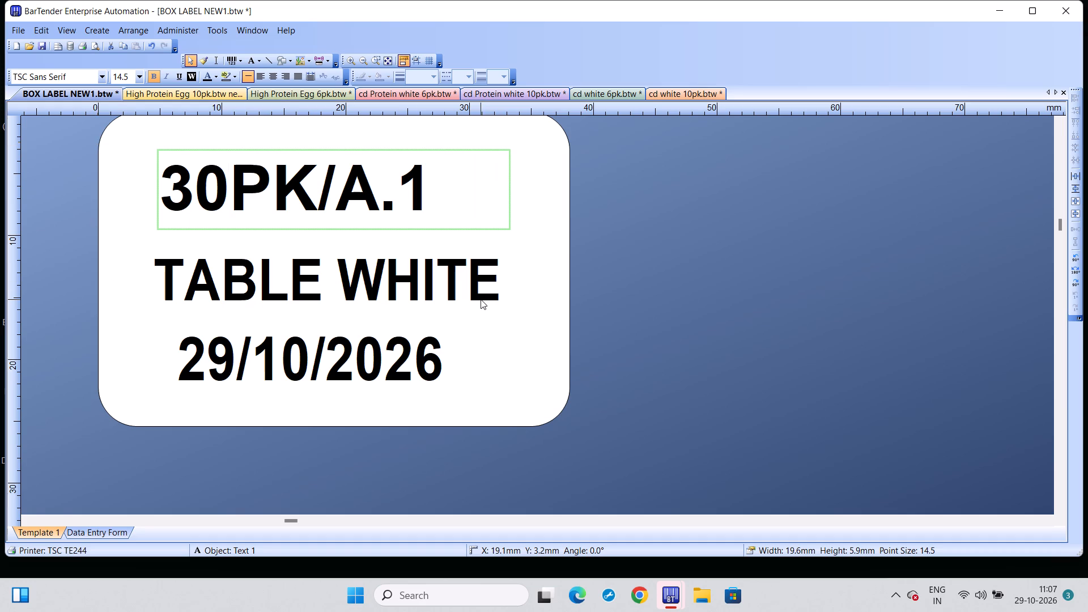
Replace the product name TABLE WHITE on the box label with ORANGE YOLK.
left_click(497, 299)
left_click(497, 299)
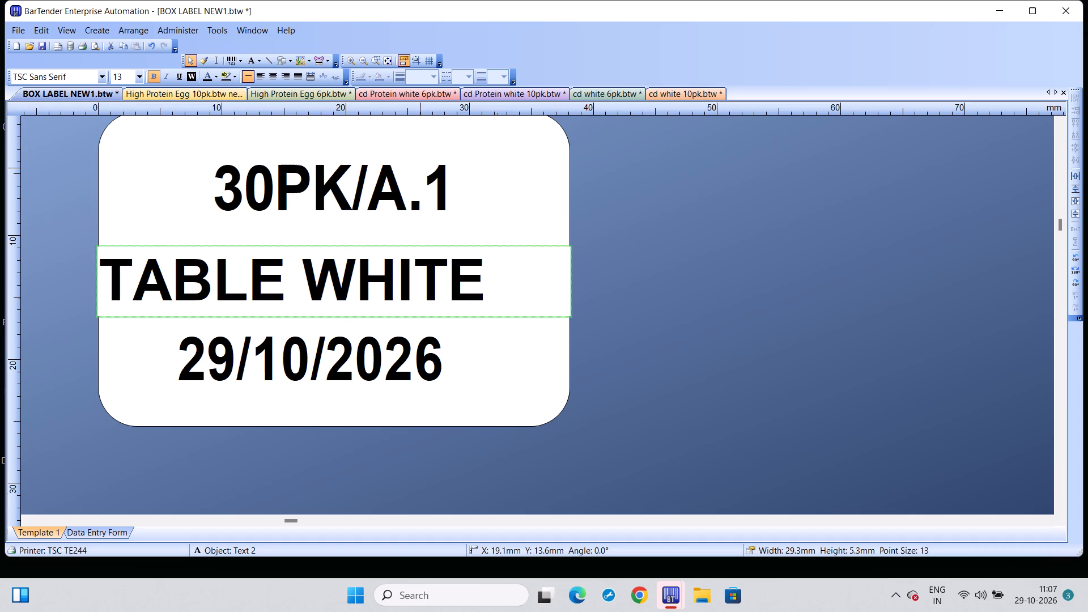
key("BackSpace")
key("BackSpace")
key("BackSpace")
key("BackSpace")
key("BackSpace")
key("BackSpace")
key("BackSpace")
key("BackSpace")
key("BackSpace")
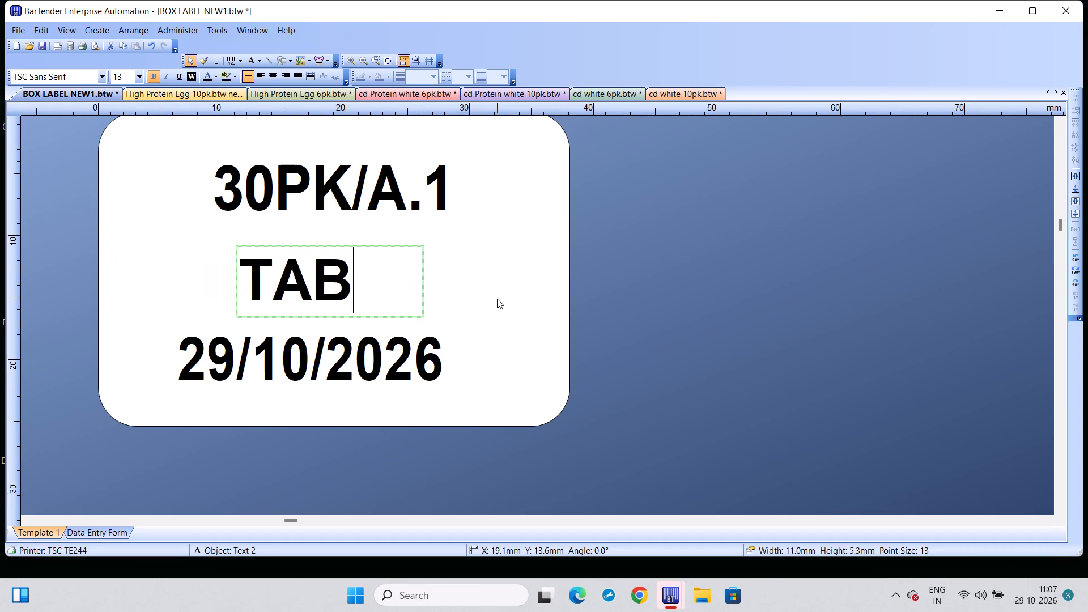
key("BackSpace")
key("BackSpace")
key("BackSpace")
key("BackSpace")
type("ORA")
type("NGE")
key("space")
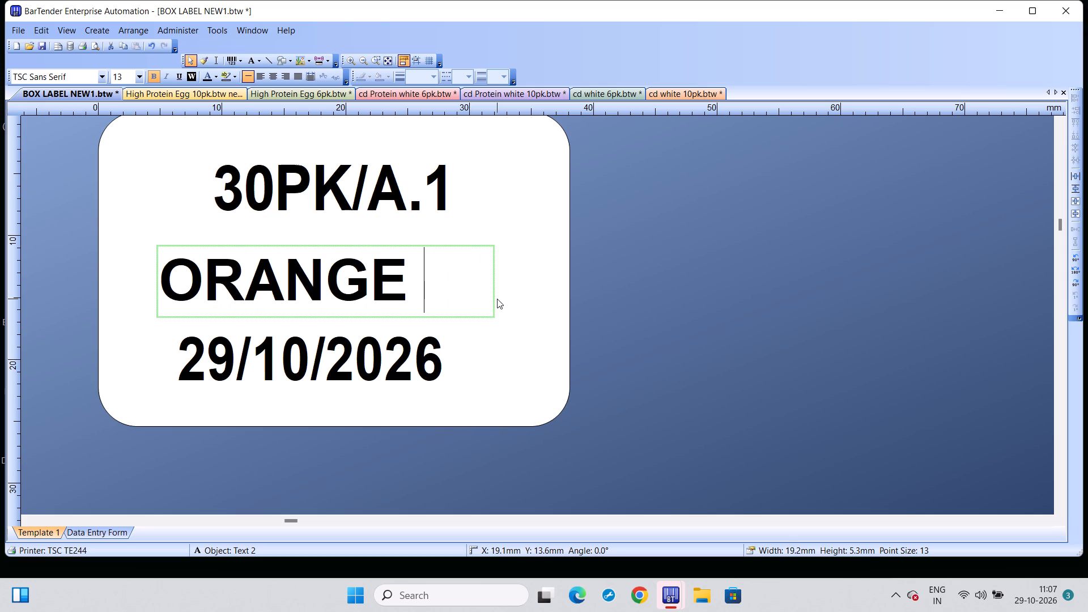
type("YOLK")
key("space")
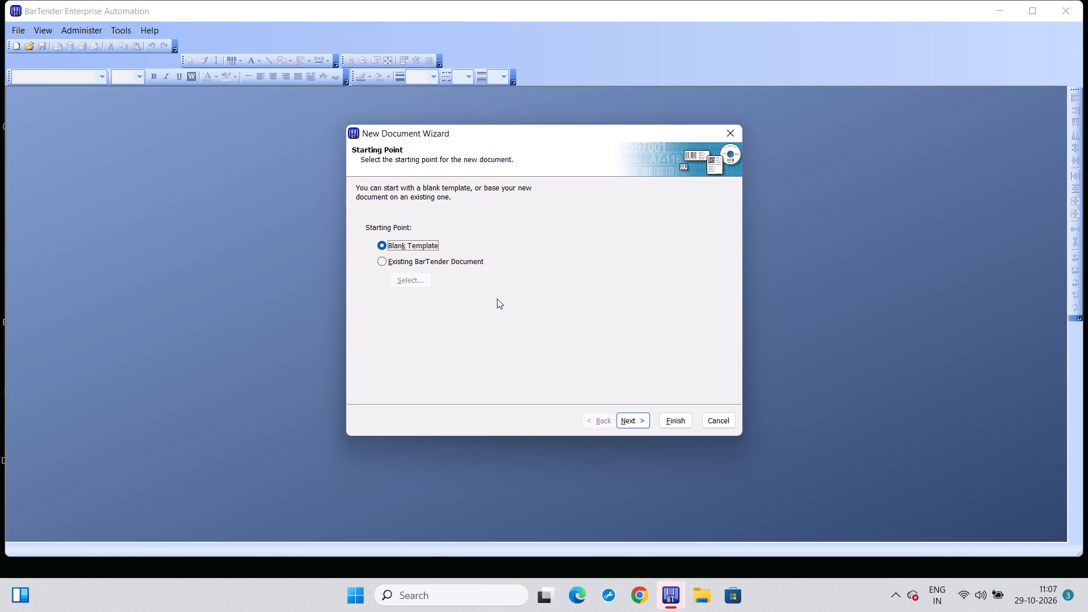
Close the New Document Wizard without creating a document and return to the BOX LABEL NEW1 label.
scroll(497, 299, "right", 3)
scroll(497, 299, "left", 2)
scroll(497, 299, "right", 3)
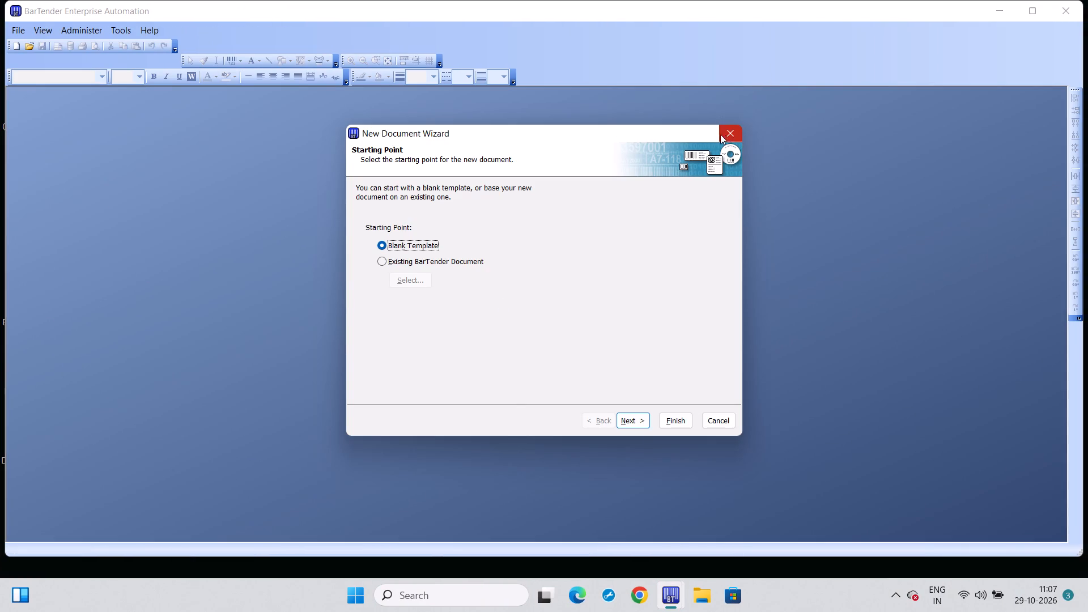
left_click(727, 134)
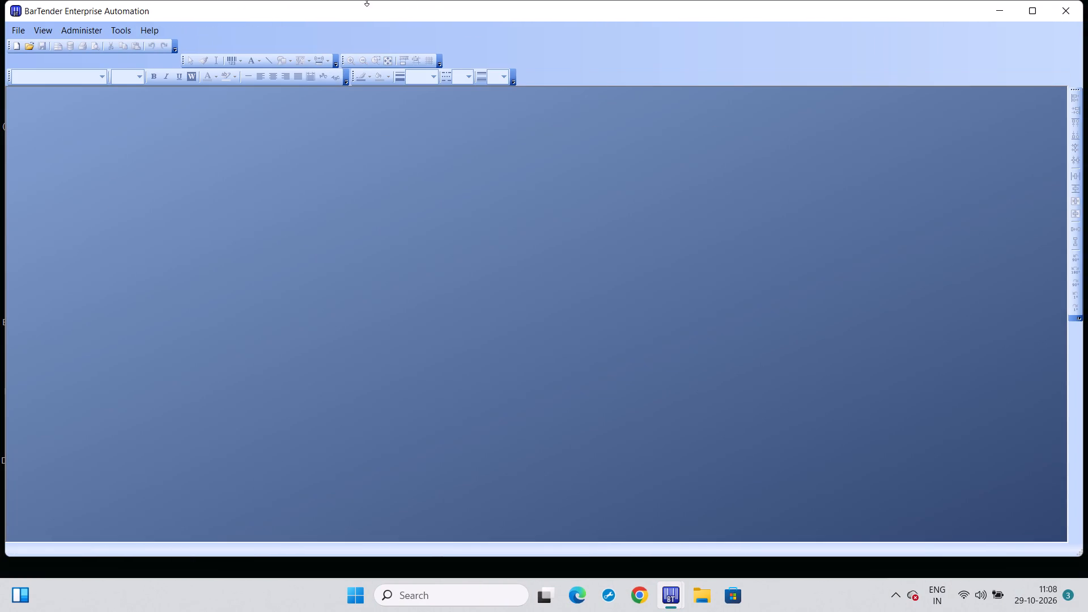
left_click(7, 72)
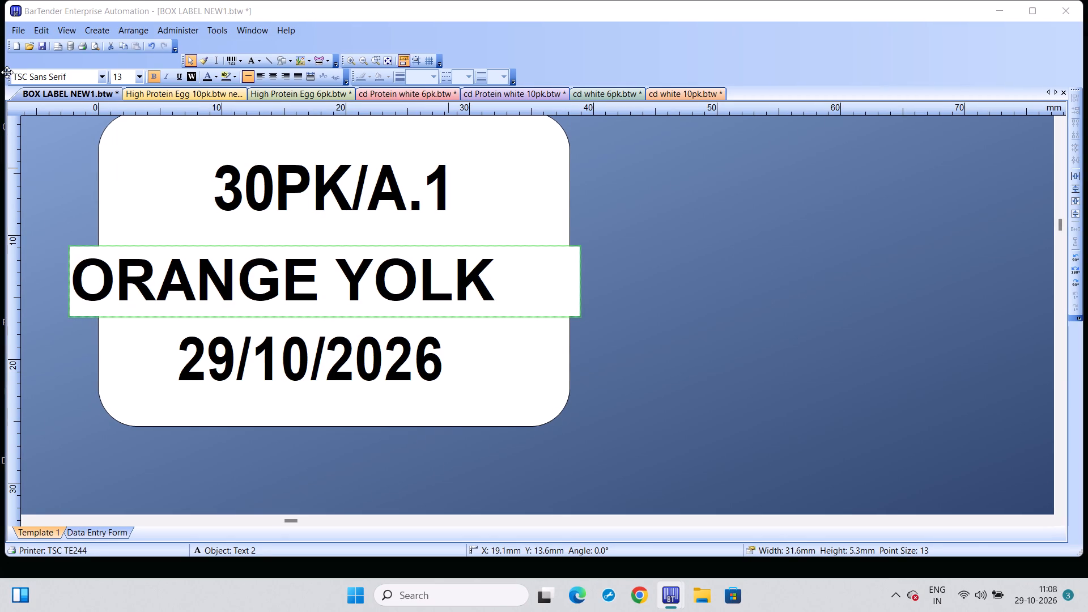
left_click(7, 72)
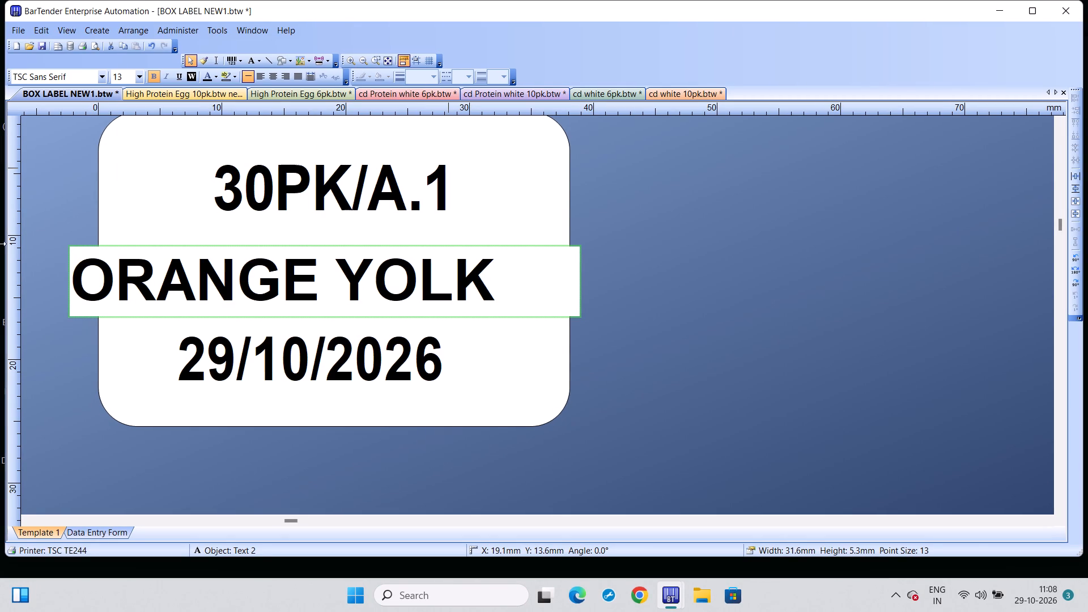
Print 30 copies of the ORANGE YOLK 30PK/A.1 box label on the TSC TE244.
left_click(148, 368)
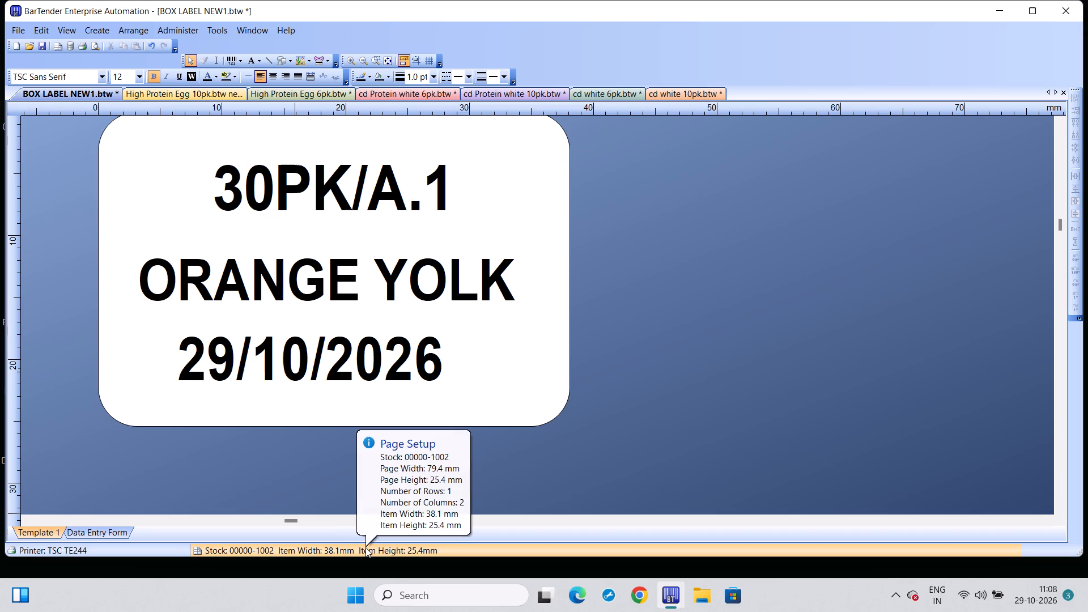
key("ctrl+p")
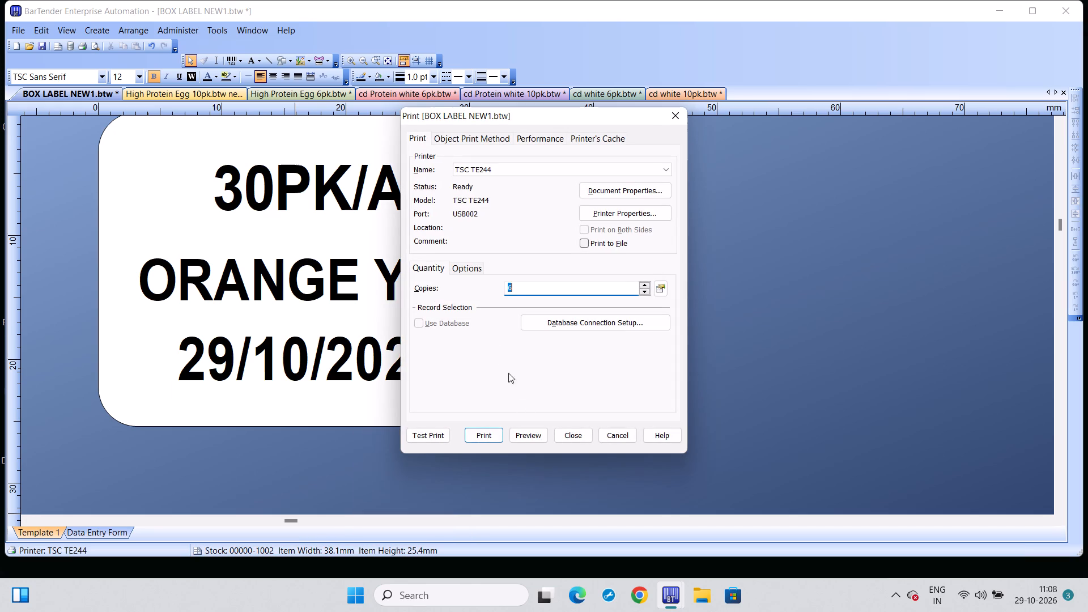
left_click(519, 283)
key("BackSpace")
type("30")
key("Return")
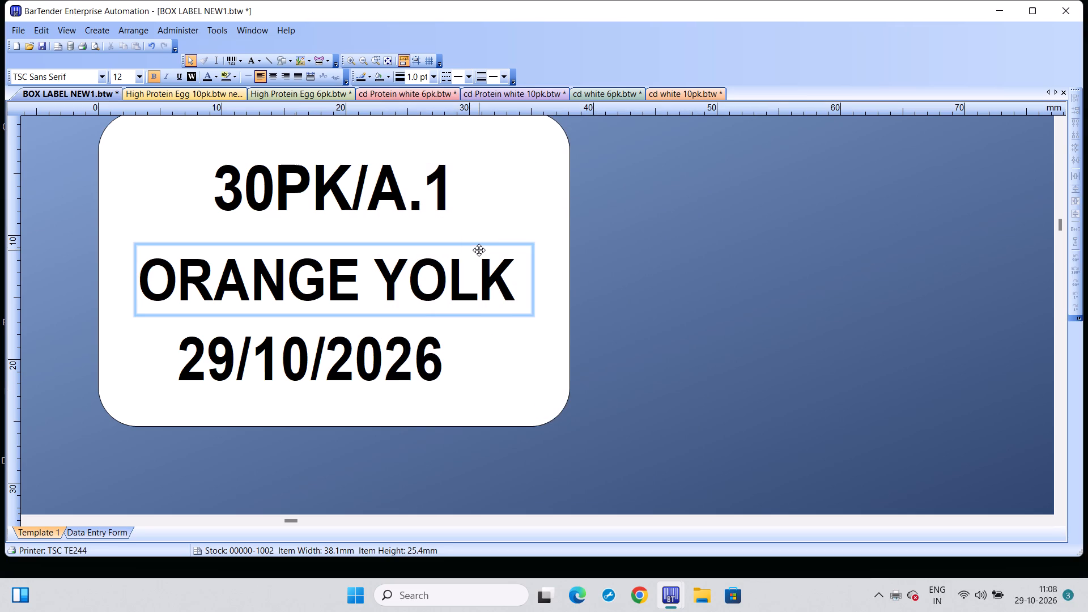
key("BackSpace")
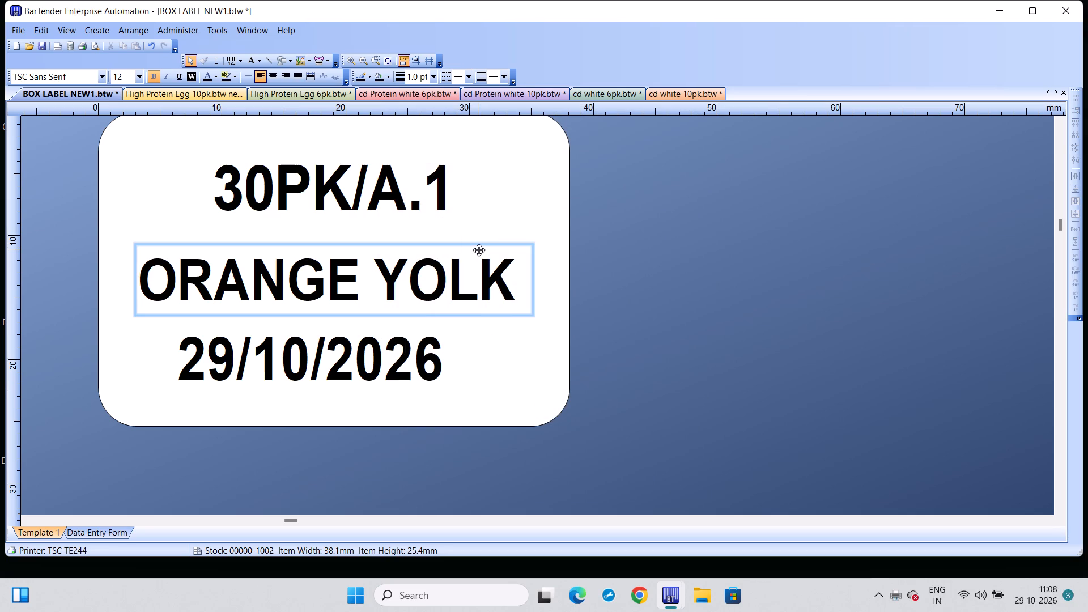
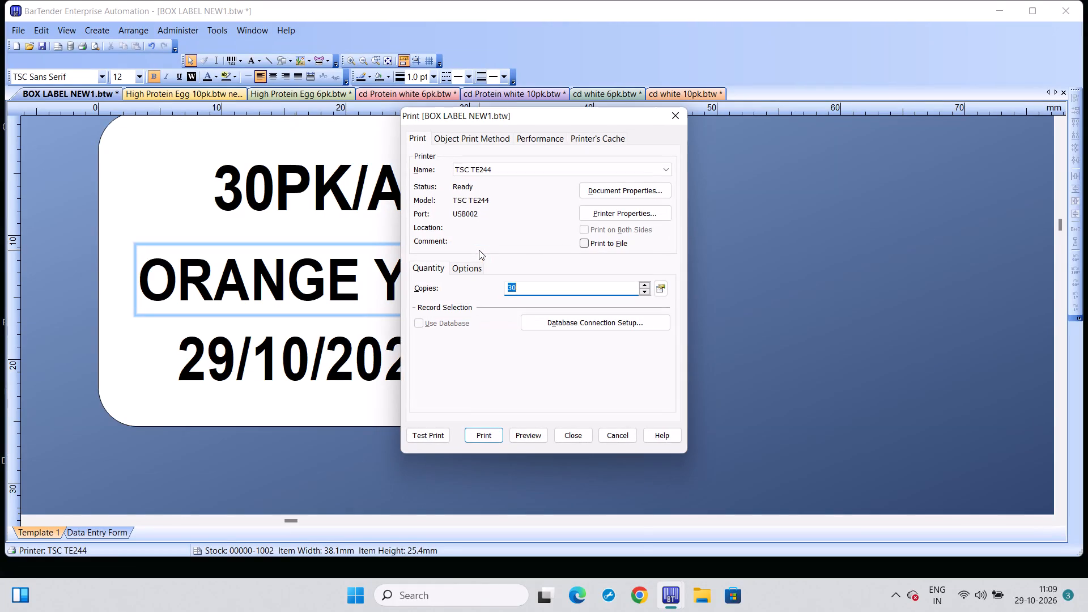
Print 20 copies of the ORANGE YOLK 30PK/A.1 box label dated 29/10/2026 on the TSC TE244.
triple_click(479, 250)
left_click(520, 292)
key("BackSpace")
key("BackSpace")
key("2")
key("0")
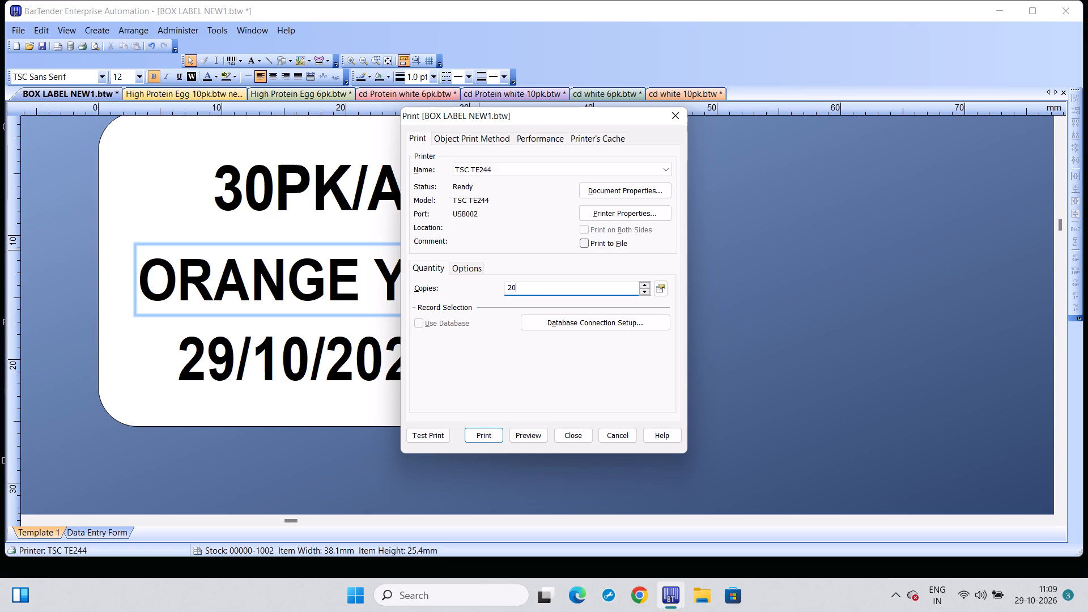
key("Return")
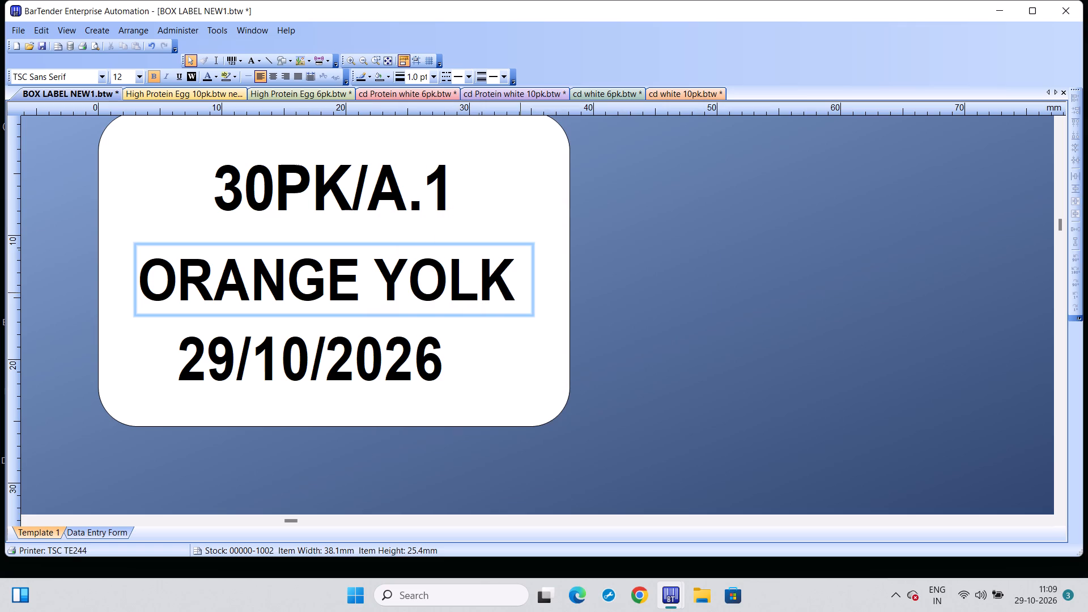
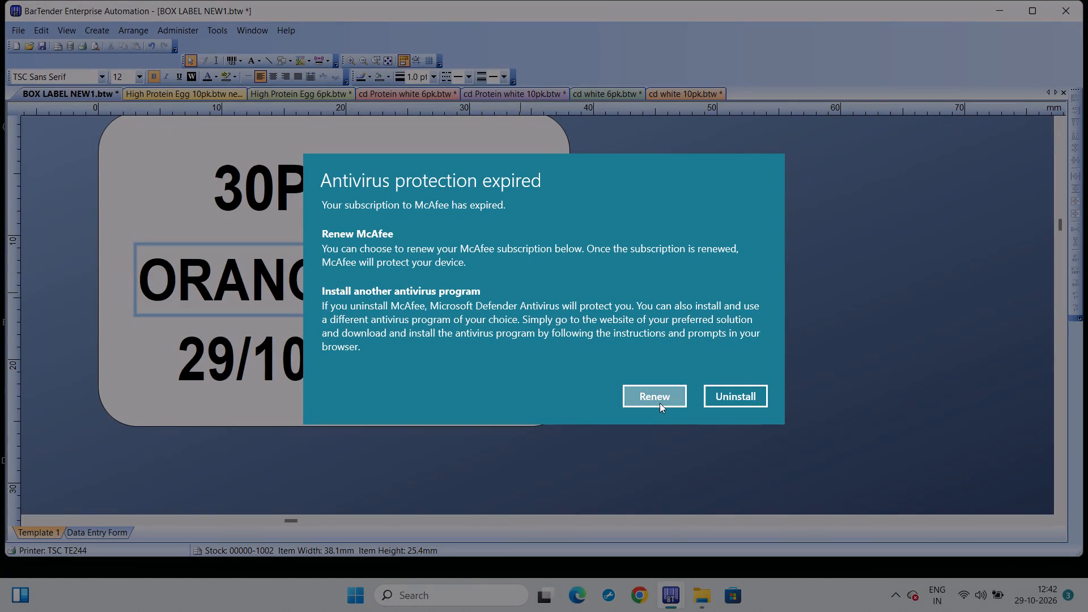
Clear the expired antivirus notice by choosing to renew McAfee.
left_click(660, 403)
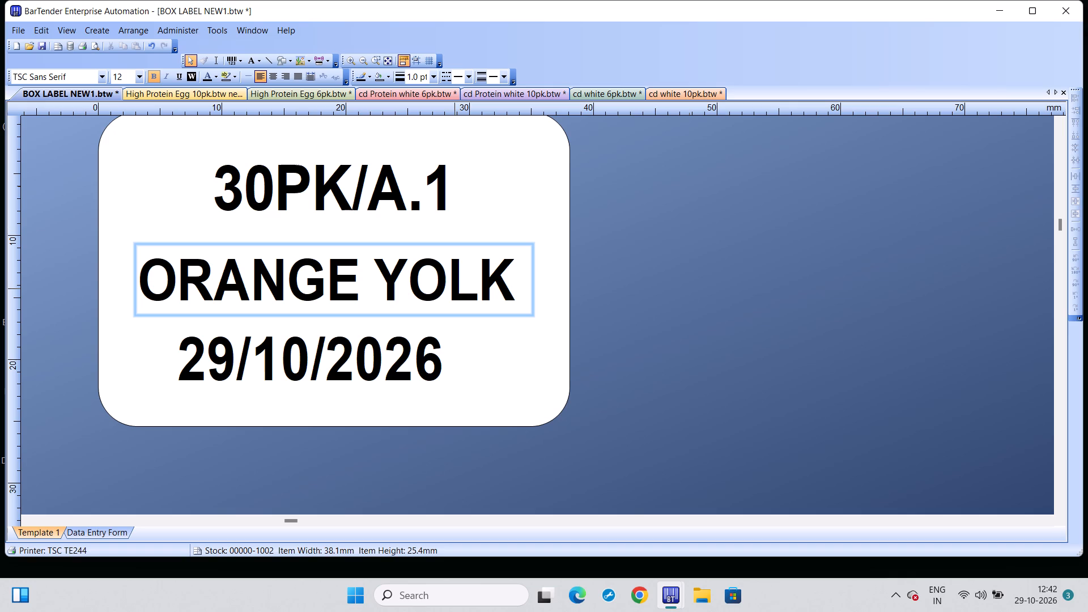
Replace the product name on the box label with FARM WHITE.
left_click(516, 274)
left_click(516, 274)
key("BackSpace")
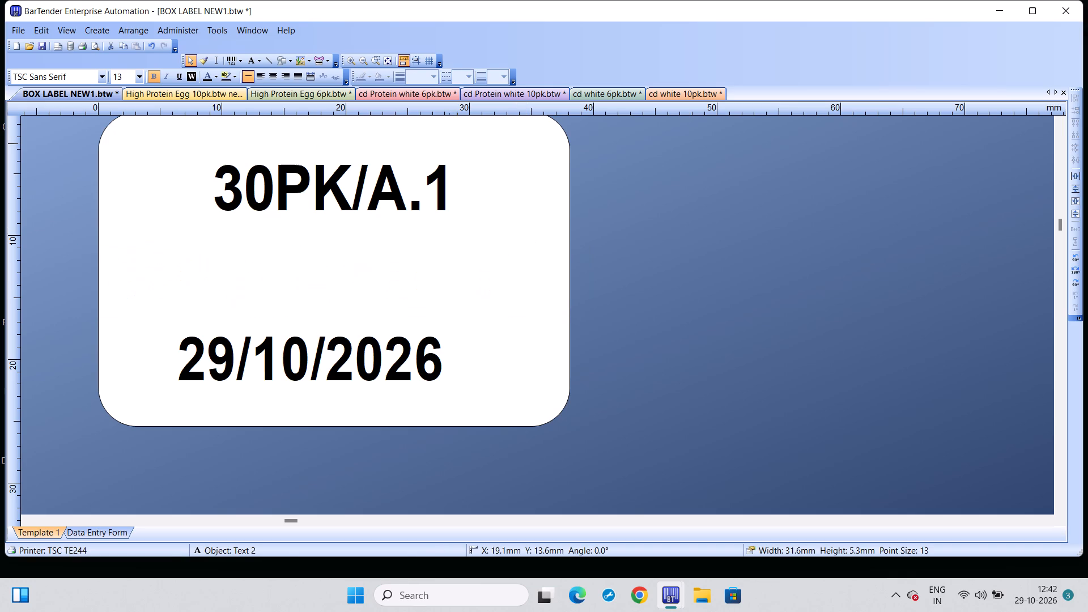
key("BackSpace")
key("BackSpace")
key("BackSpace")
key("BackSpace")
key("BackSpace")
key("BackSpace")
key("BackSpace")
key("BackSpace")
key("BackSpace")
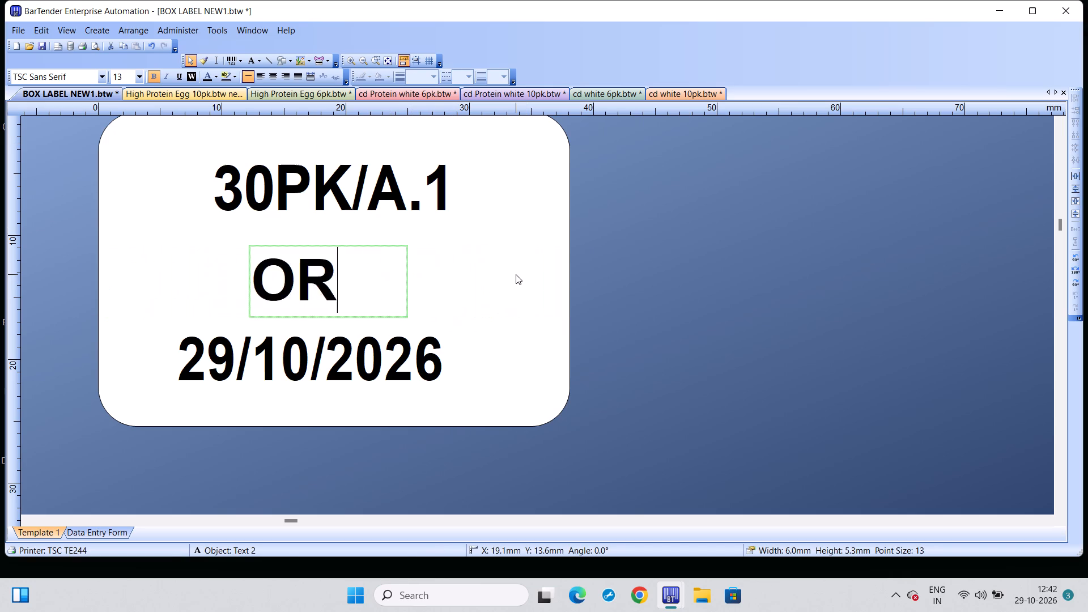
key("BackSpace")
key("BackSpace")
type("FARM")
key("space")
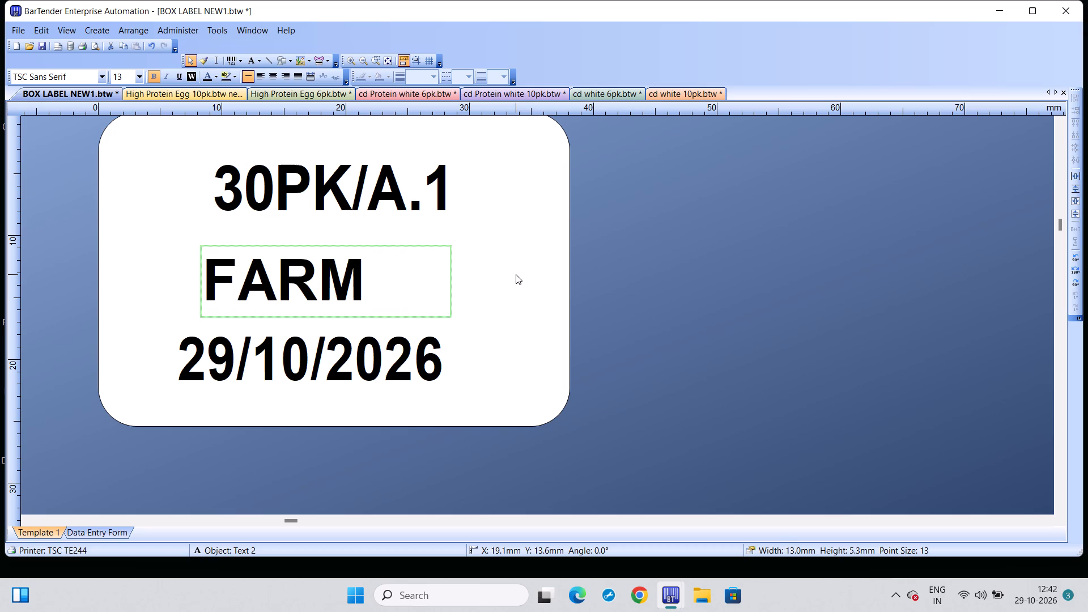
type("WHITE")
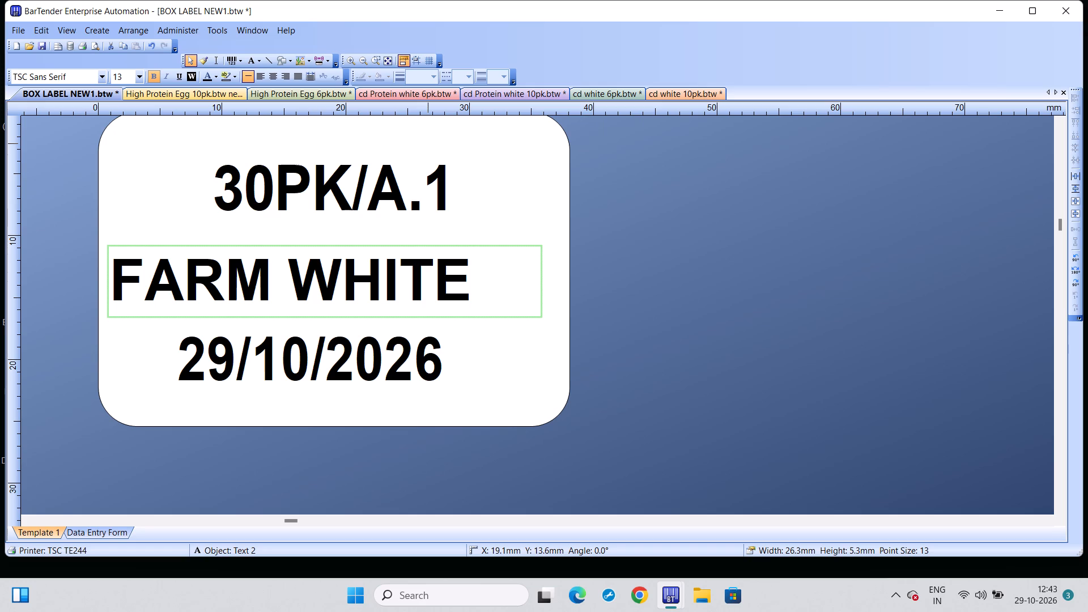
key("ctrl+p")
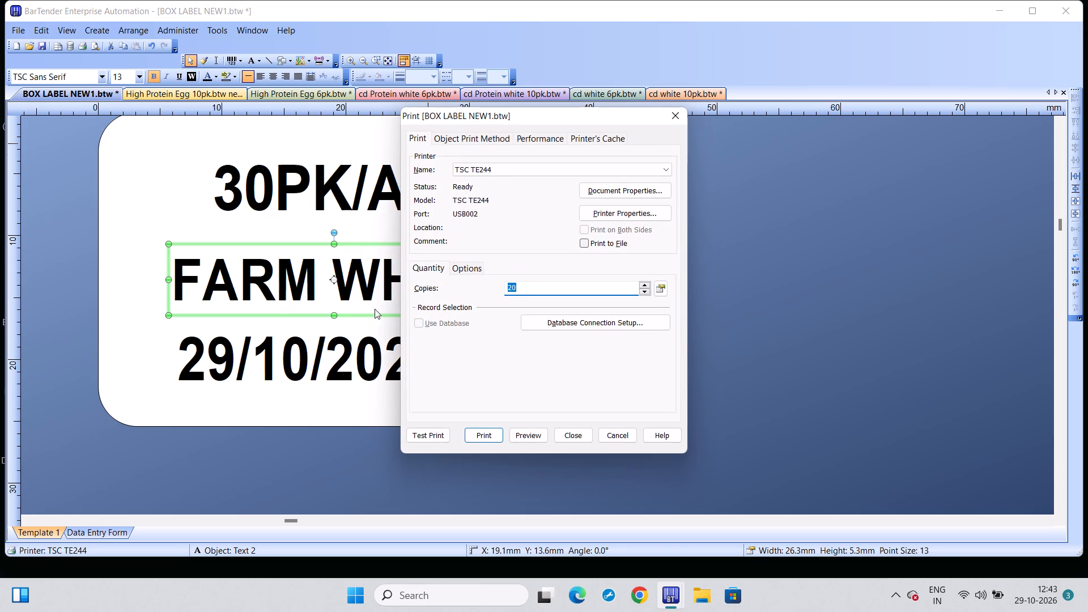
left_click(674, 118)
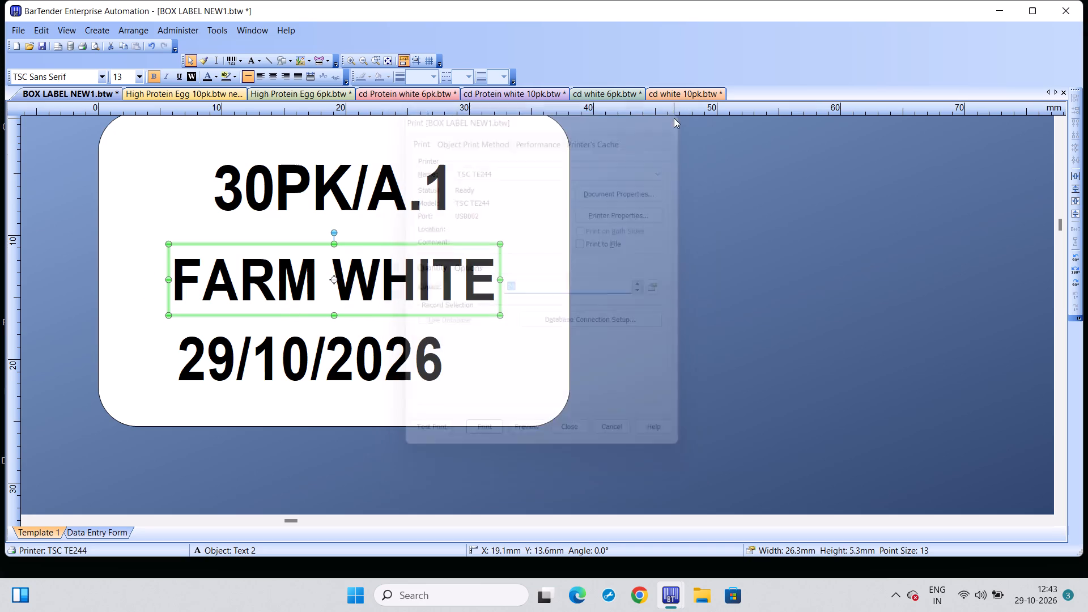
Change the pack code at the top of the box label to 10 PK/A.1.
left_click(274, 181)
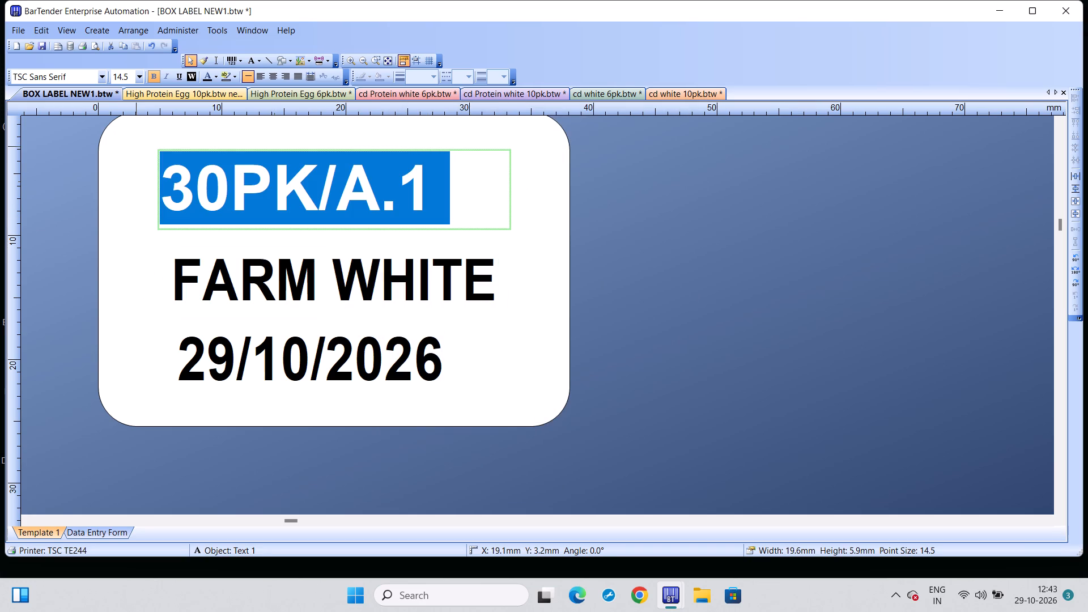
left_click(235, 184)
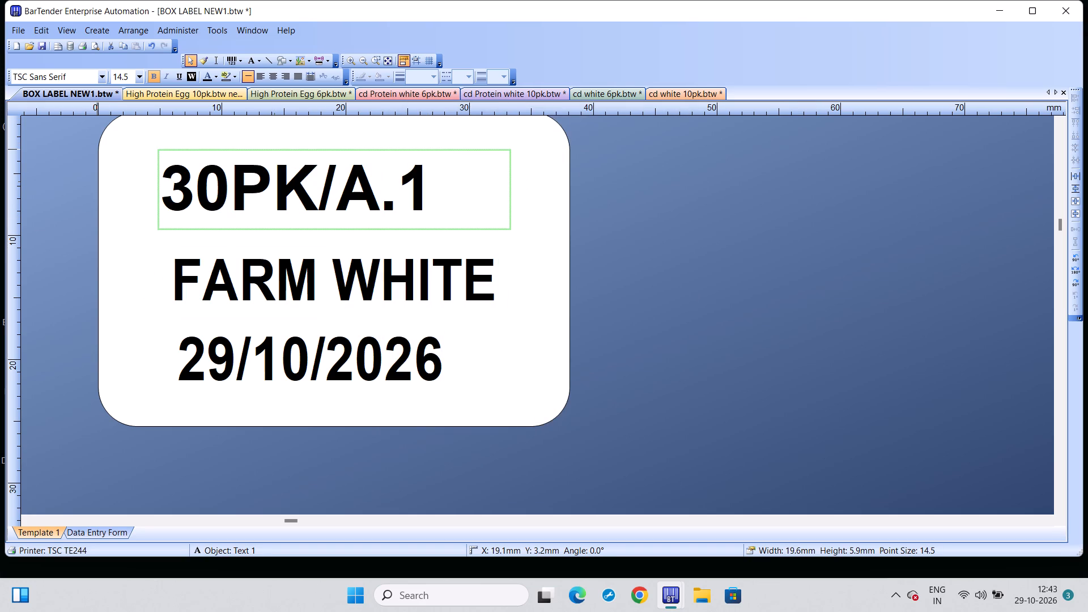
key("BackSpace")
key("BackSpace")
key("1")
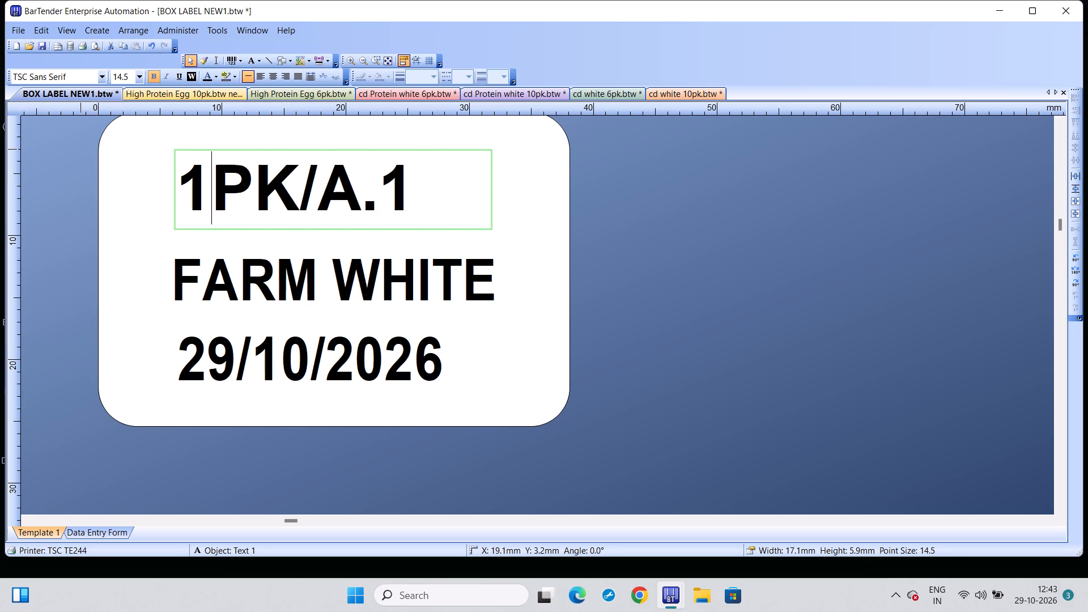
type("0")
key("space")
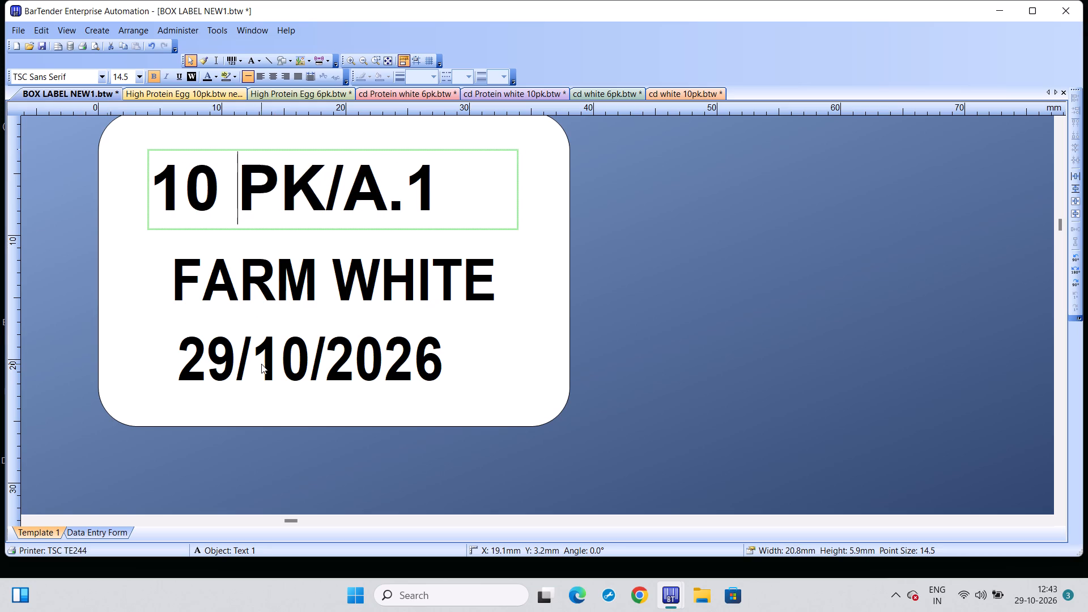
Change the day in the box label's date so it reads 30/10/2026.
left_click(237, 354)
left_click(237, 354)
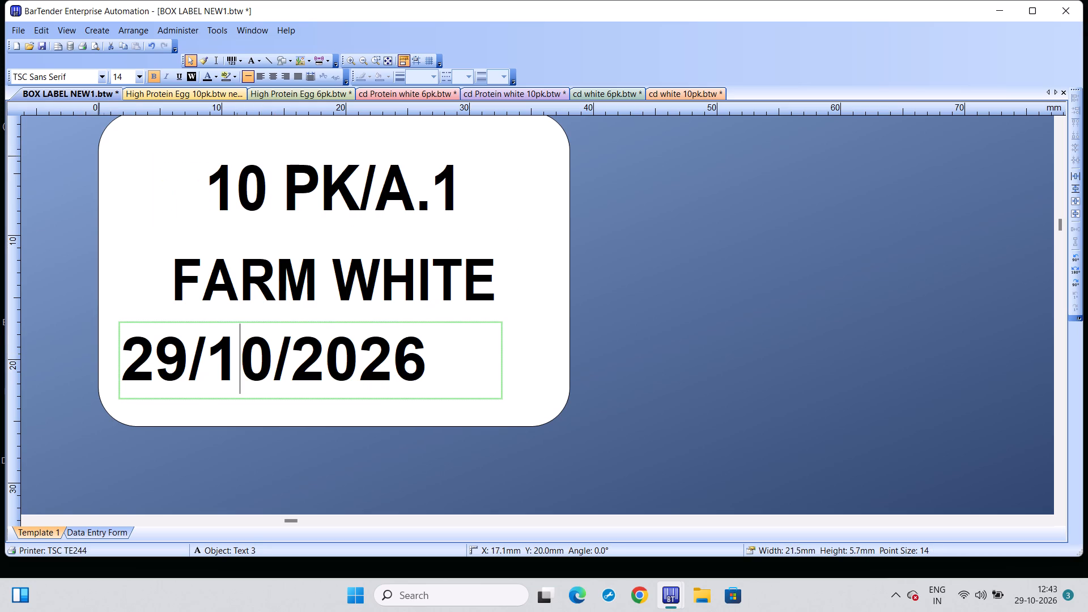
left_click(192, 361)
key("BackSpace")
key("BackSpace")
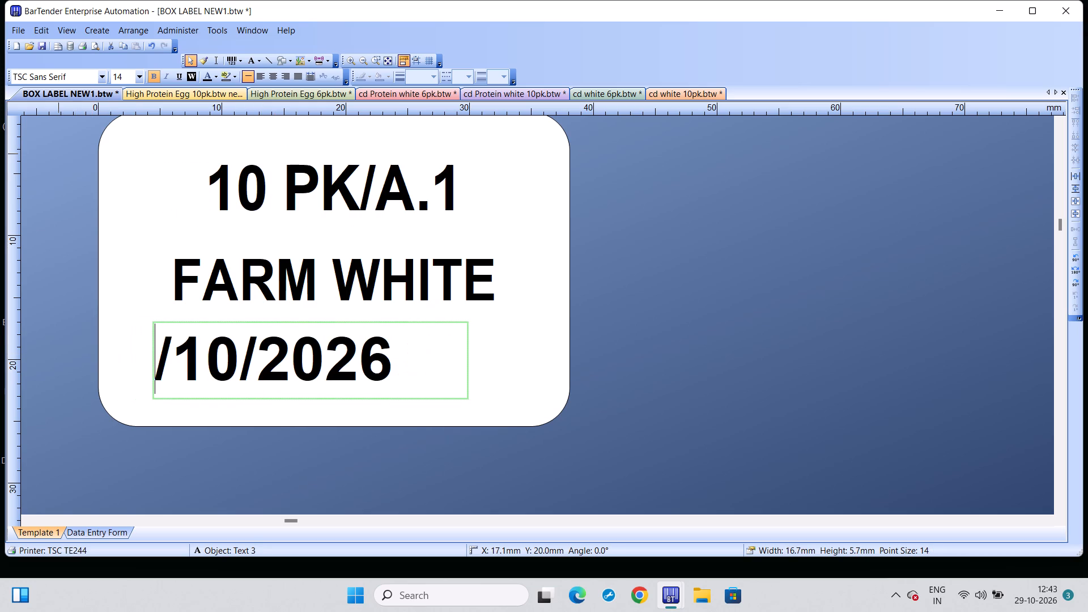
type("30")
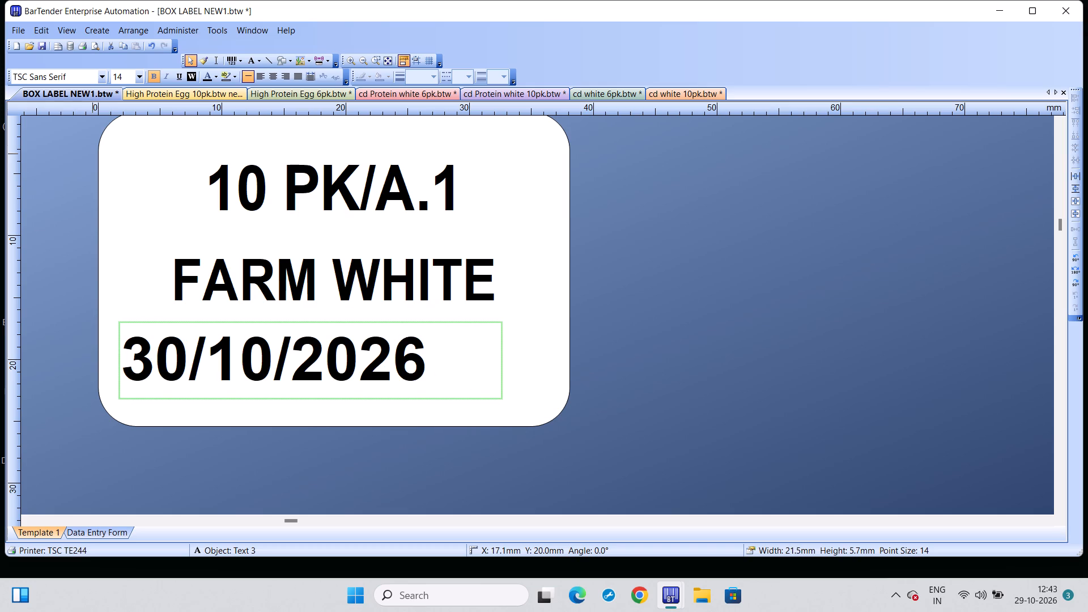
Print 2 copies of the FARM WHITE 10 PK/A.1 box label on the TSC TE244.
key("ctrl+p")
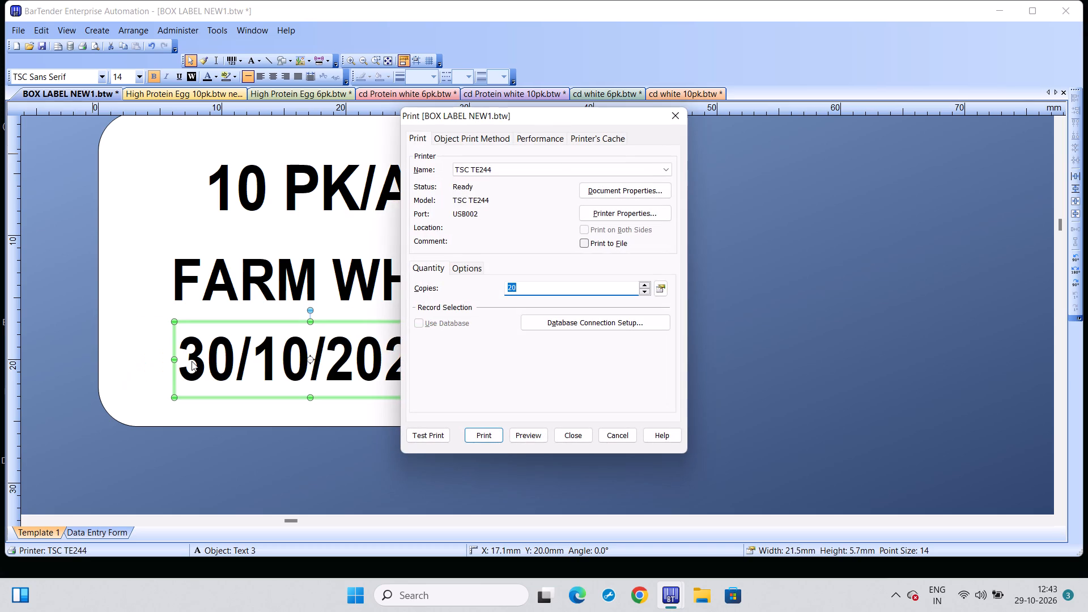
left_click(525, 284)
key("BackSpace")
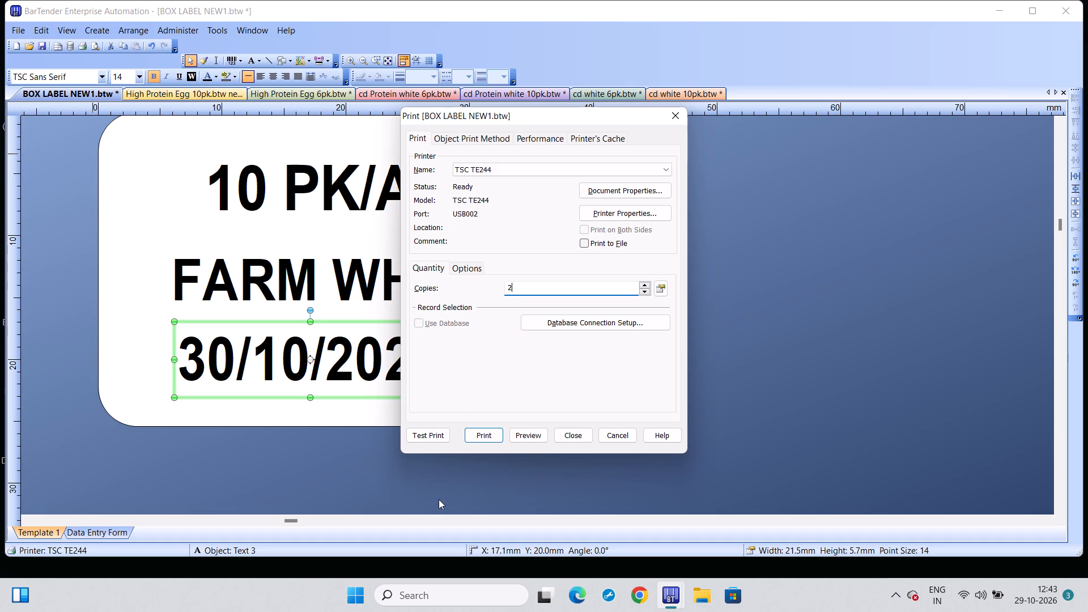
left_click(484, 443)
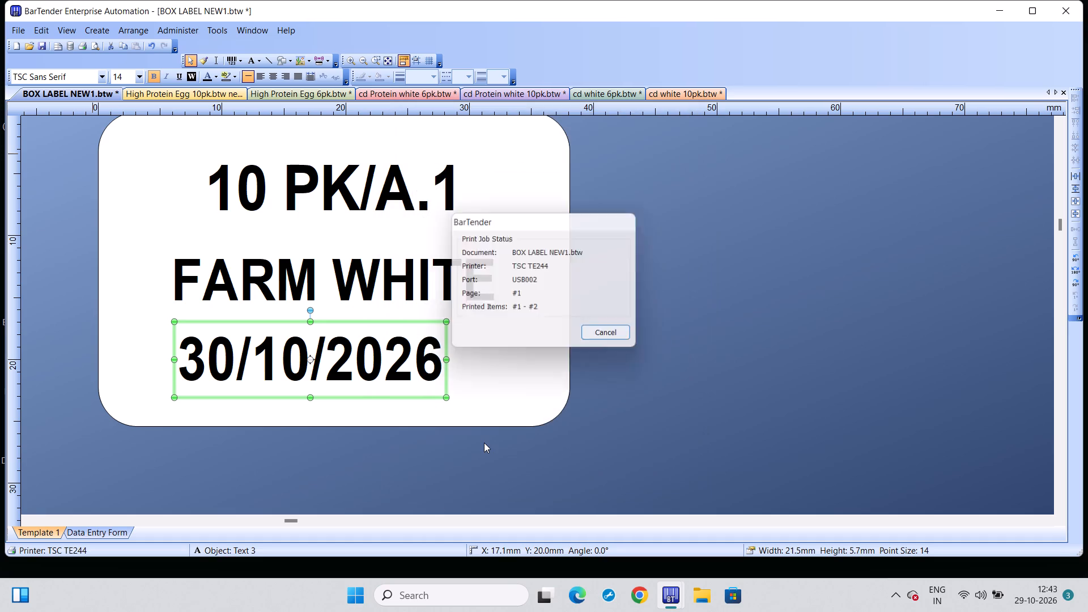
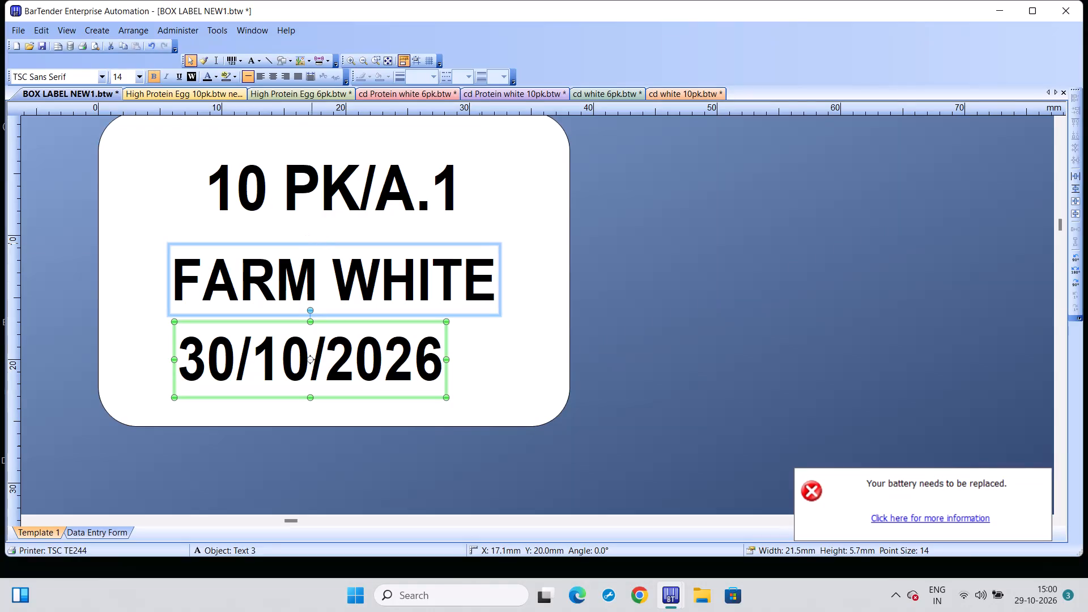
Replace FARM with TABLE in the box label's product name so it reads TABLE WHITE.
left_click(321, 284)
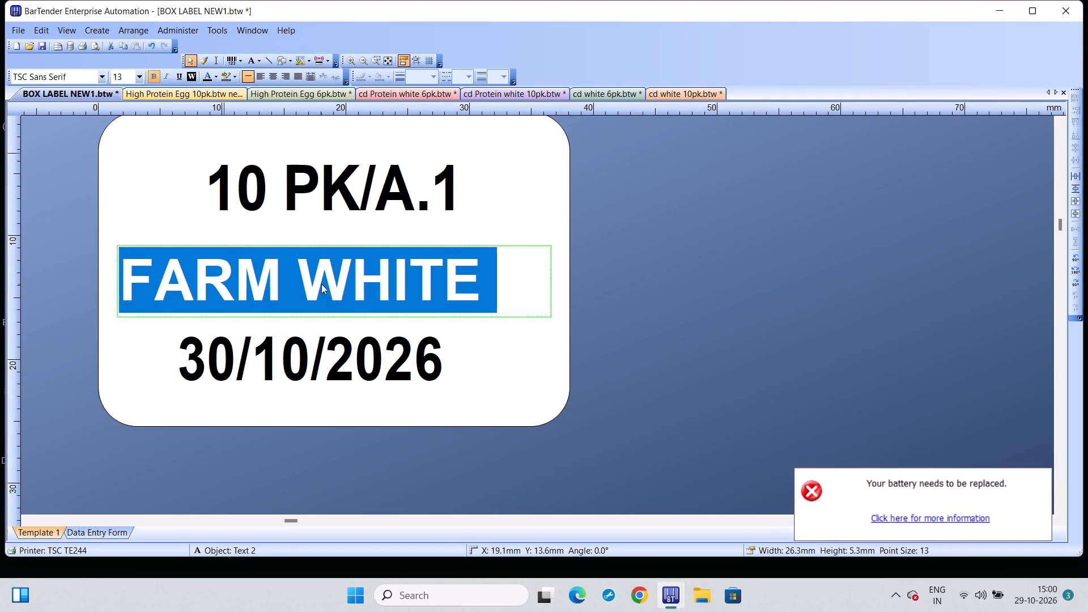
left_click(278, 275)
key("BackSpace")
key("BackSpace")
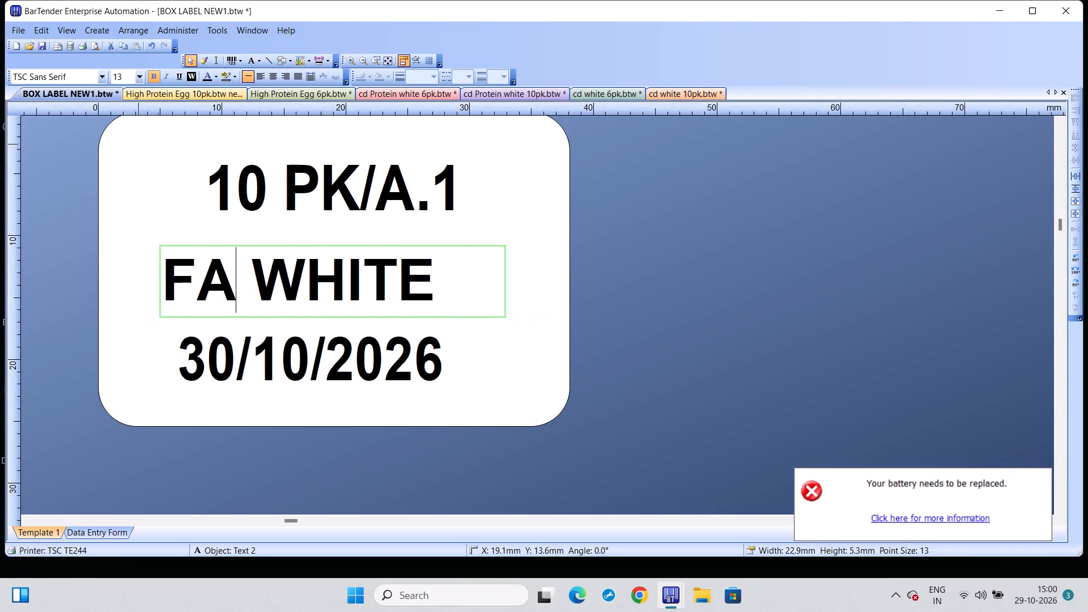
key("BackSpace")
key("BackSpace")
type("TABLE")
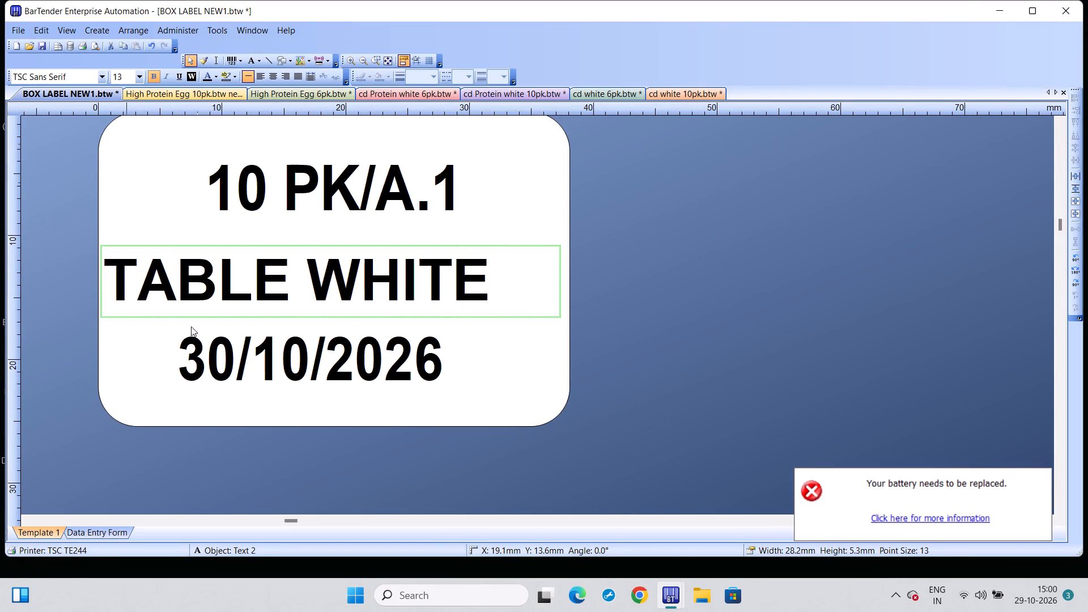
Remove the space in the pack code at the top of the box label so it reads 10PK/A.1.
left_click(276, 192)
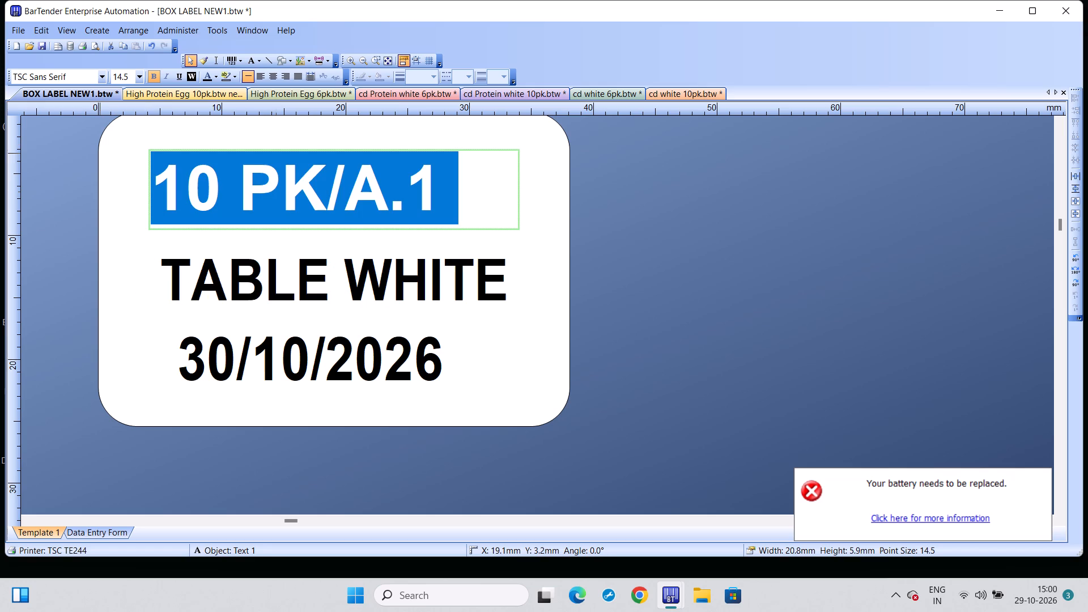
left_click(229, 188)
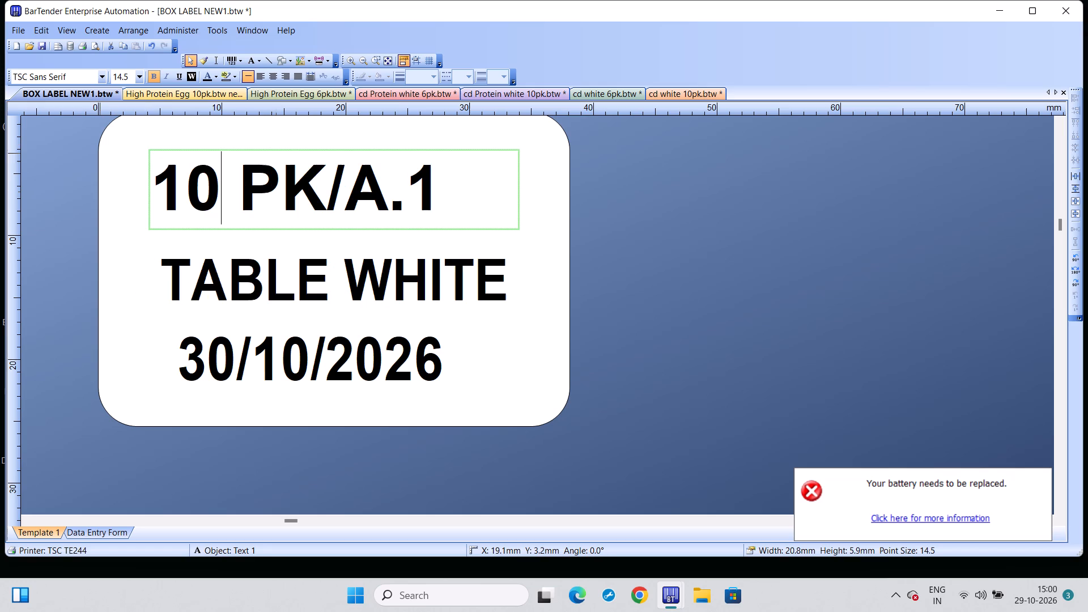
left_click(239, 187)
key("BackSpace")
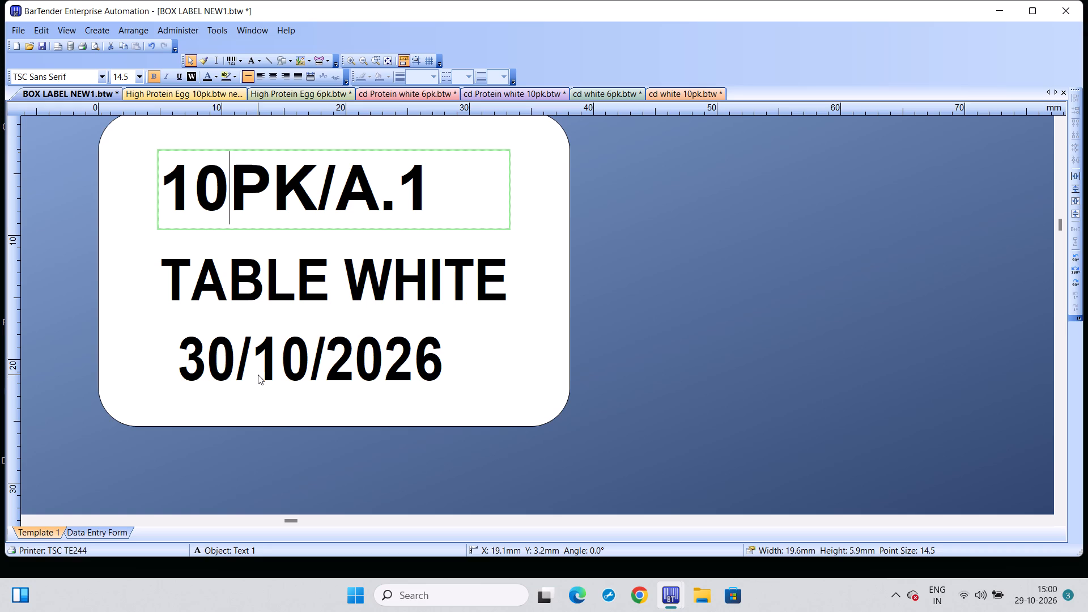
Print 2 copies of the TABLE WHITE 10PK/A.1 box label on the TSC TE244.
key("ctrl+p")
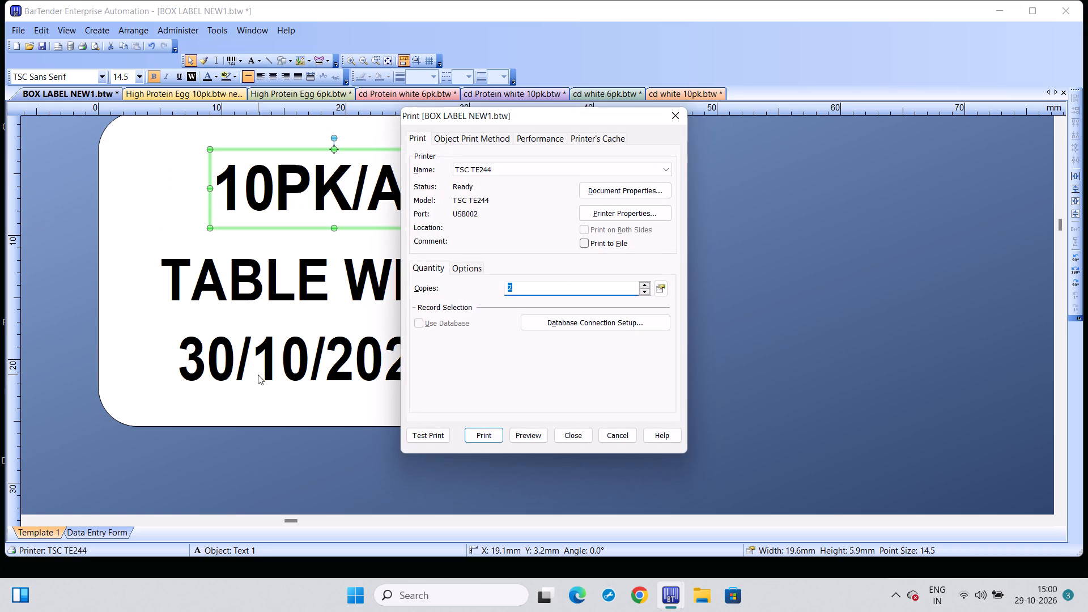
left_click(482, 435)
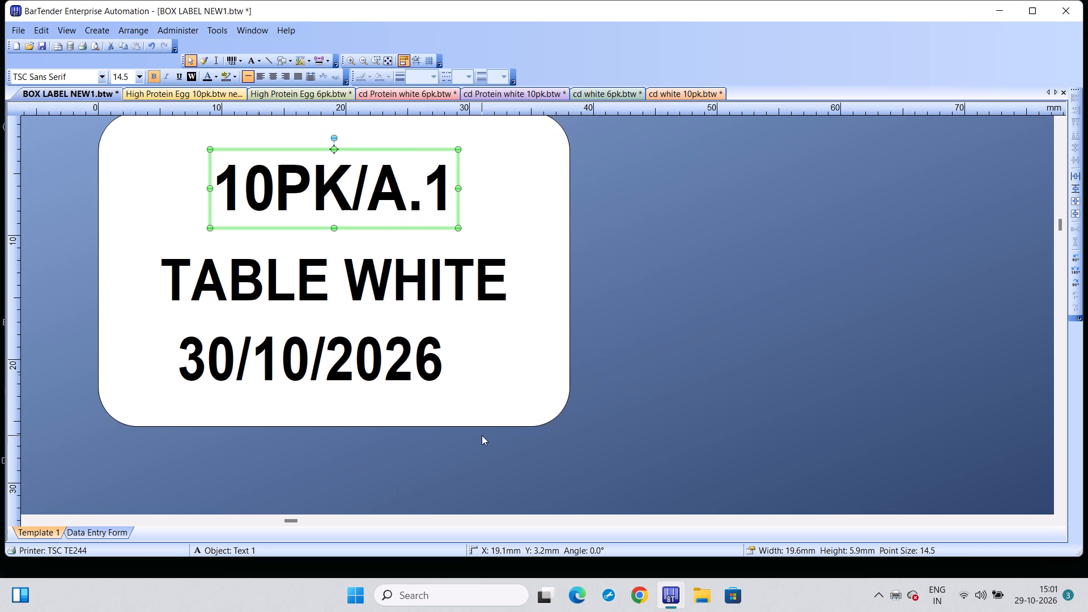
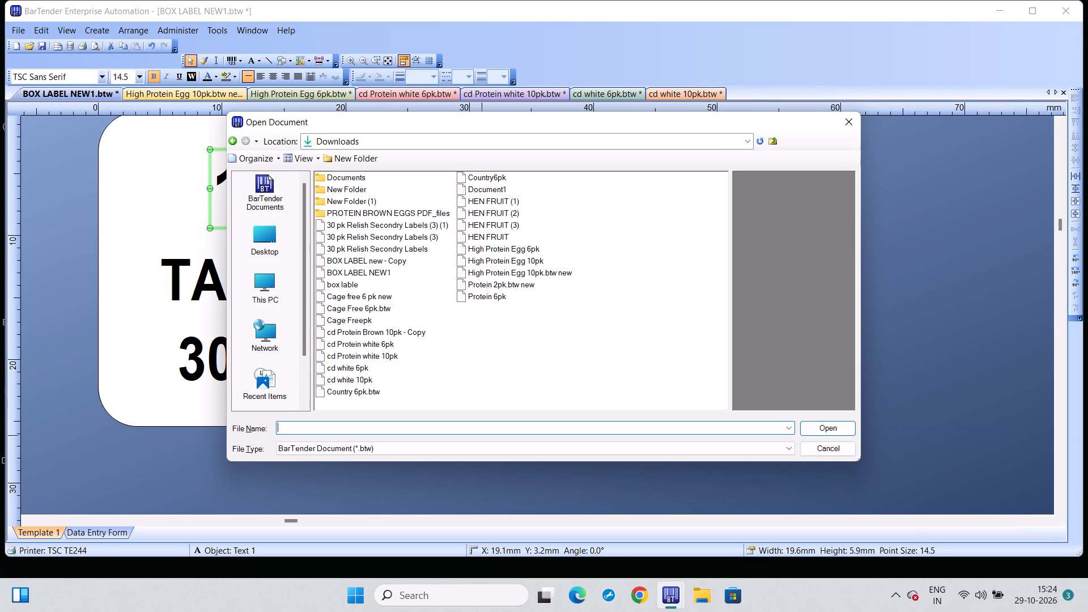
Open the document cd Protein Brown 10pk - Copy from Downloads.
double_click(370, 330)
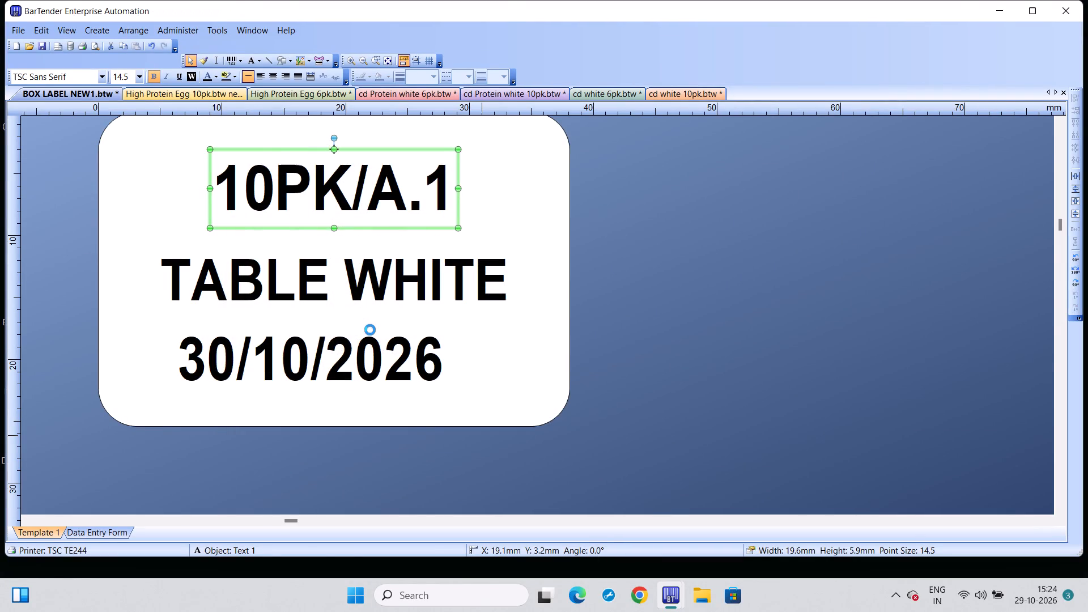
Change the QR code's embedded data to 0000799#301026#01#501524#000001, updating the serial number, date and batch code.
double_click(724, 371)
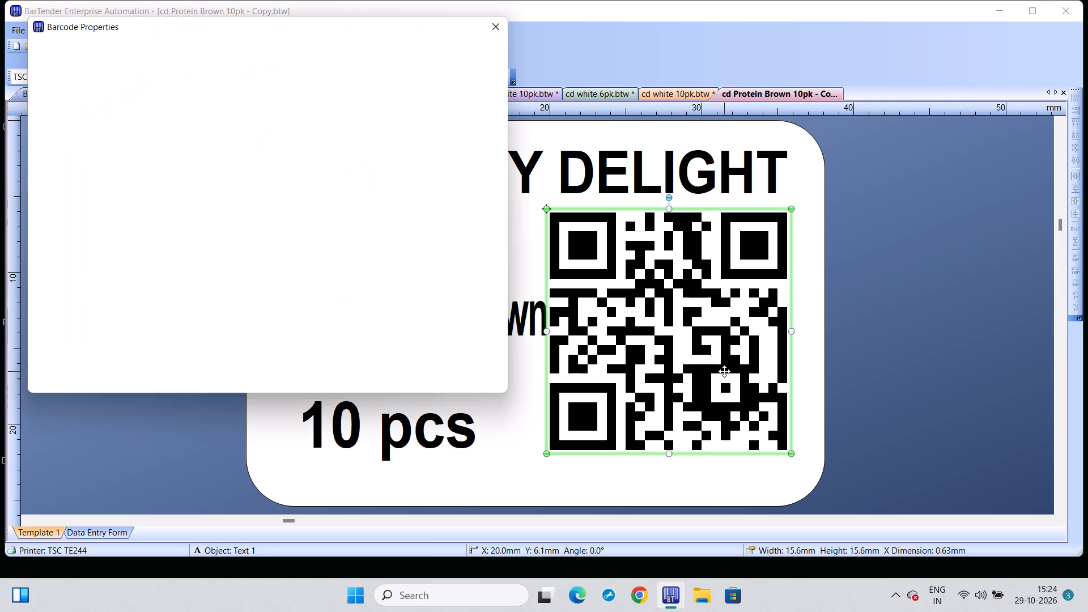
left_click(391, 152)
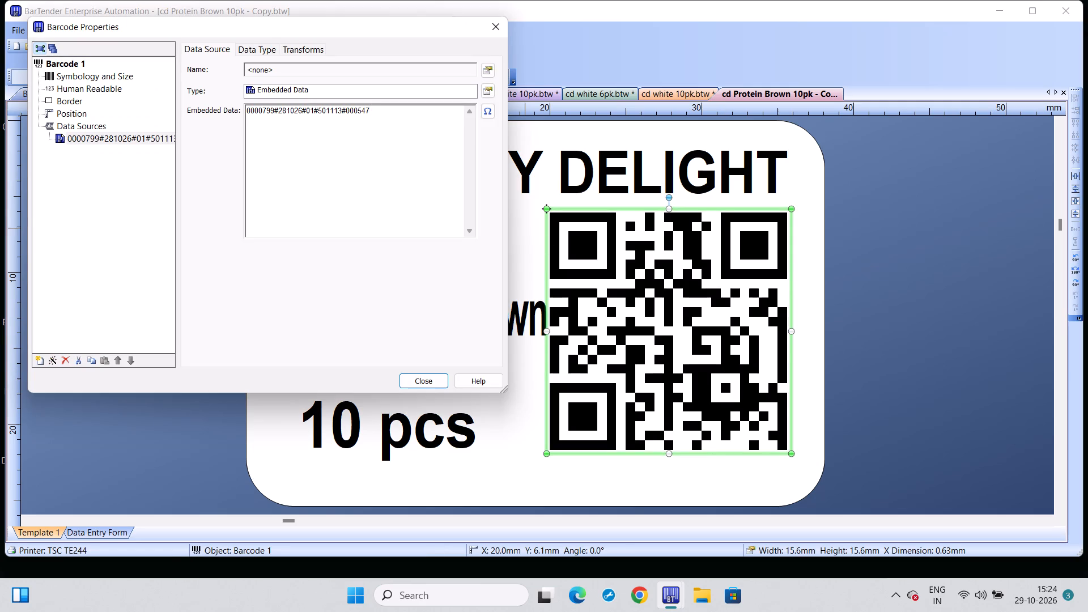
key("BackSpace")
key("BackSpace")
key("BackSpace")
type("001")
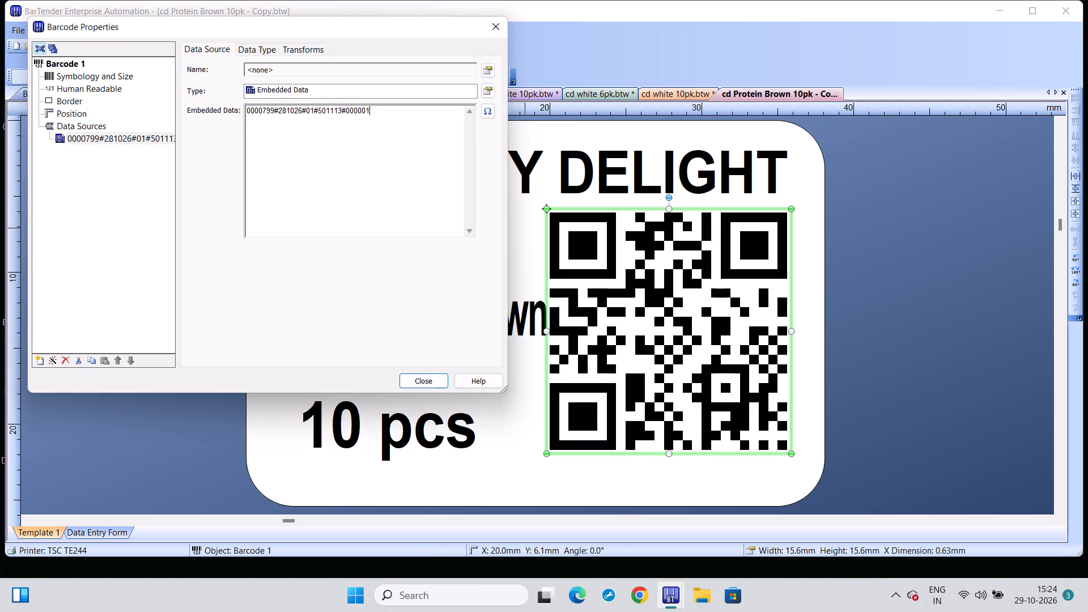
left_click(287, 123)
key("BackSpace")
key("BackSpace")
type("30")
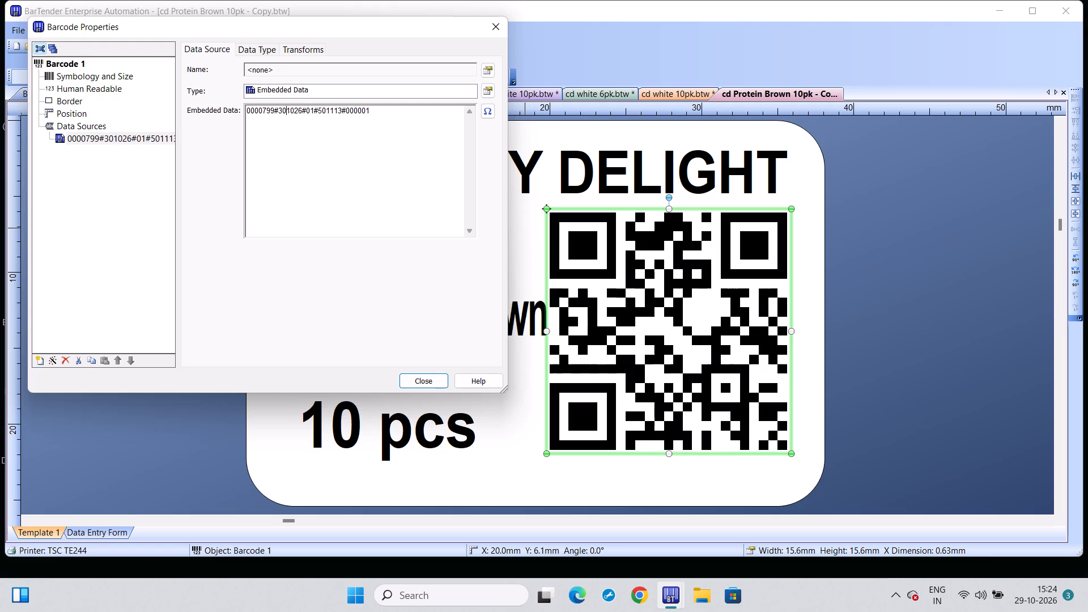
left_click(341, 123)
key("BackSpace")
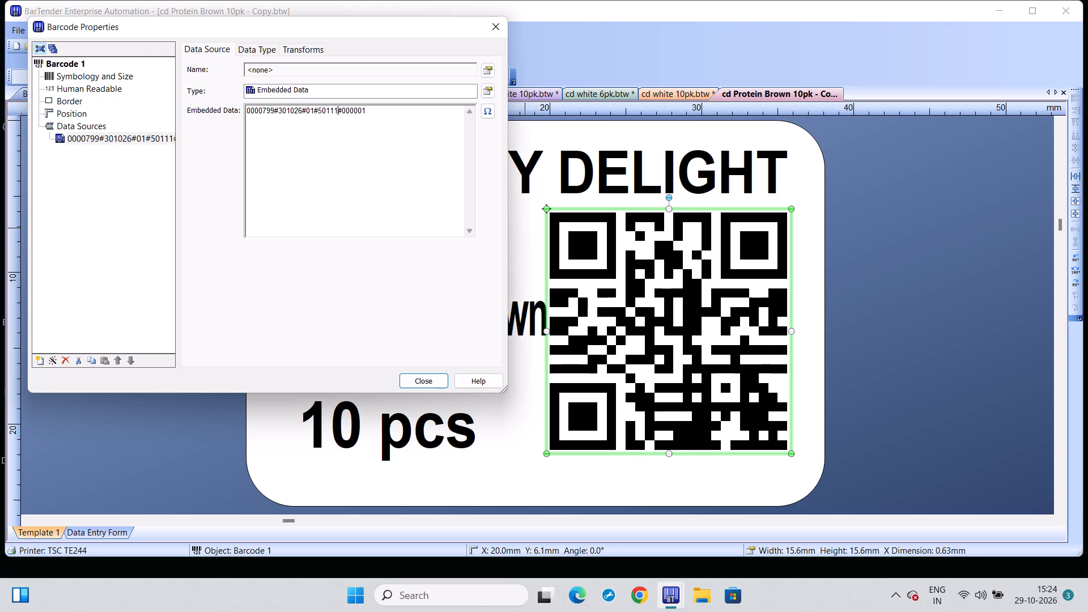
key("BackSpace")
key("BackSpace")
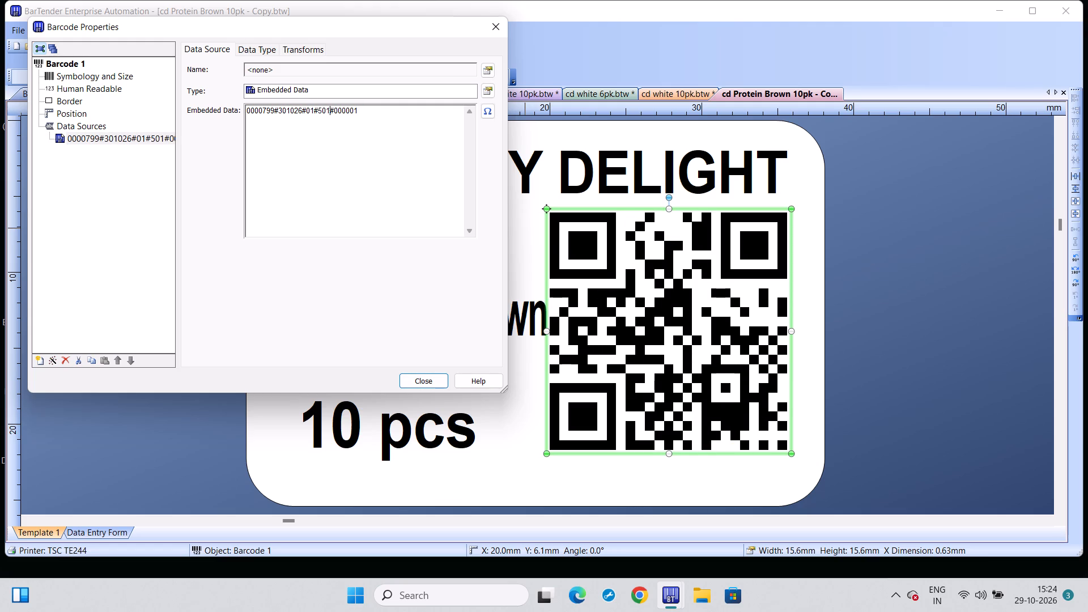
key("5")
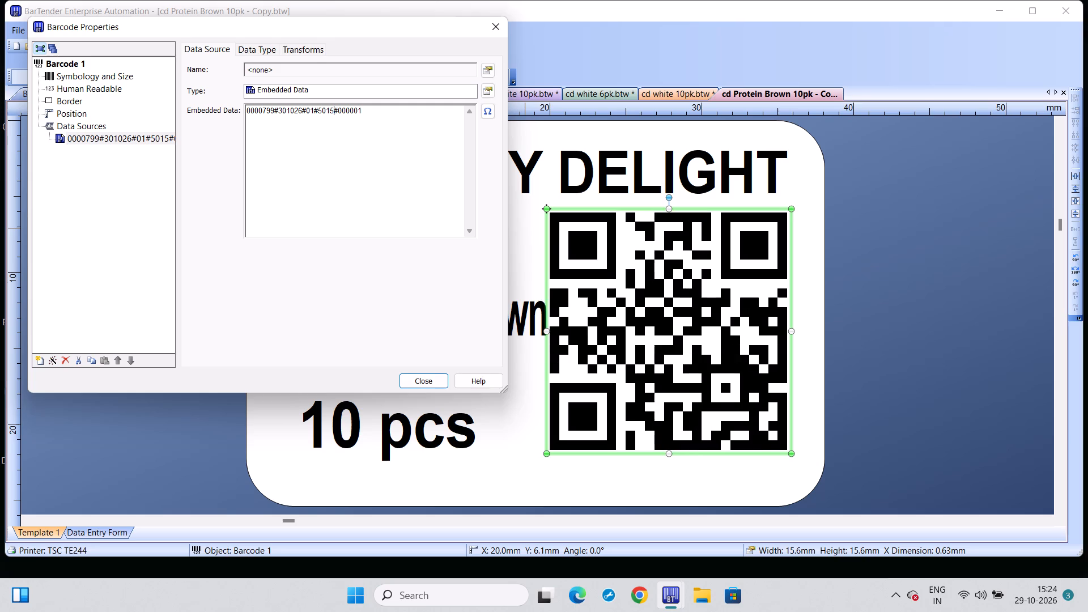
type("24")
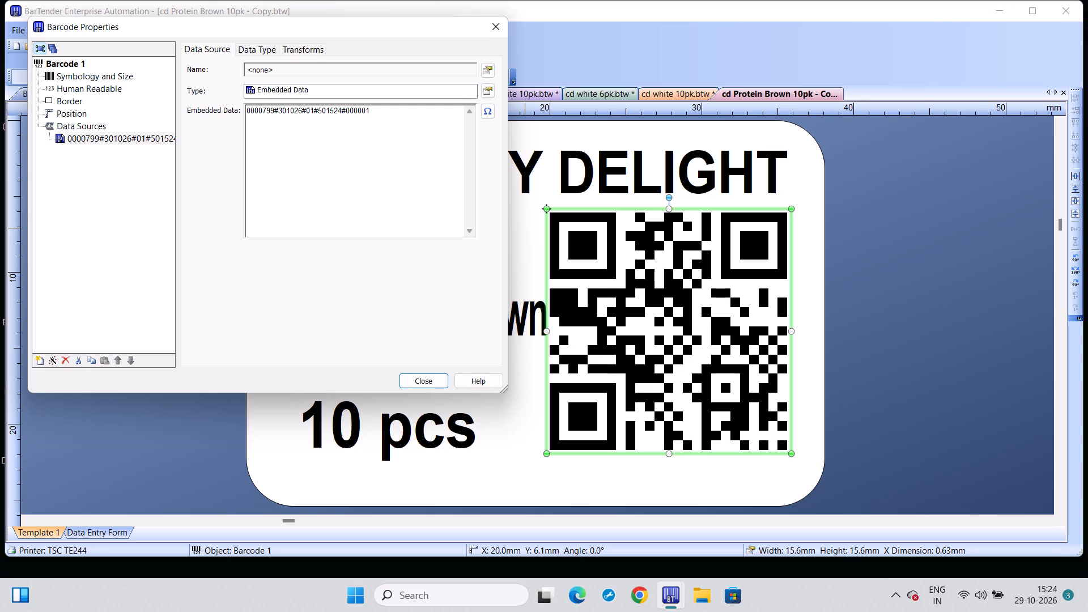
key("Return")
Print 506 serial numbers of the Protein Brown 10pk label on the TSC TE244, one copy each.
key("ctrl+p")
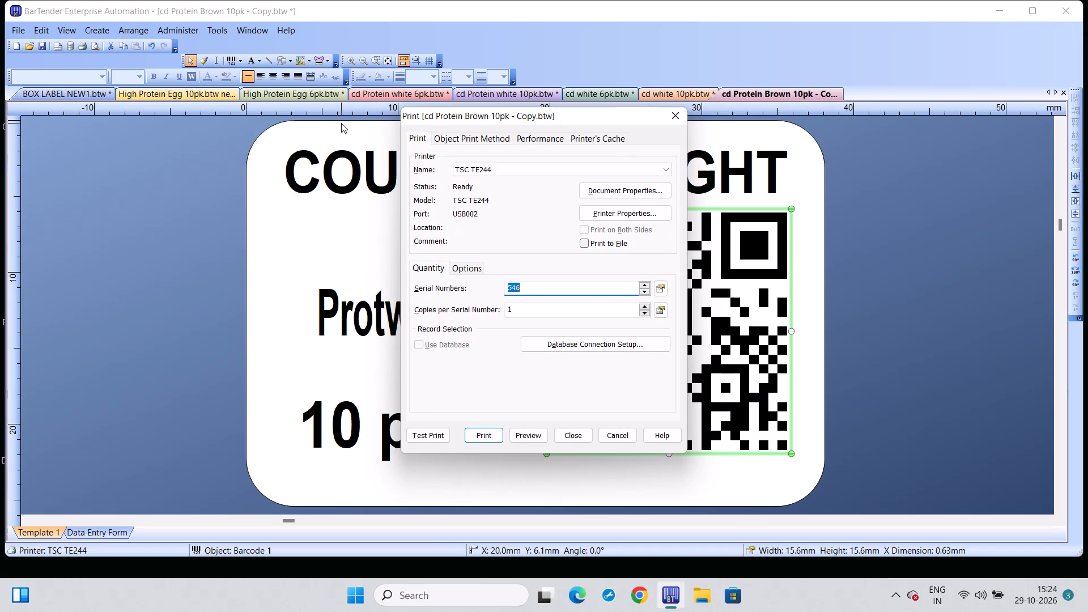
key("5")
type("06")
key("Return")
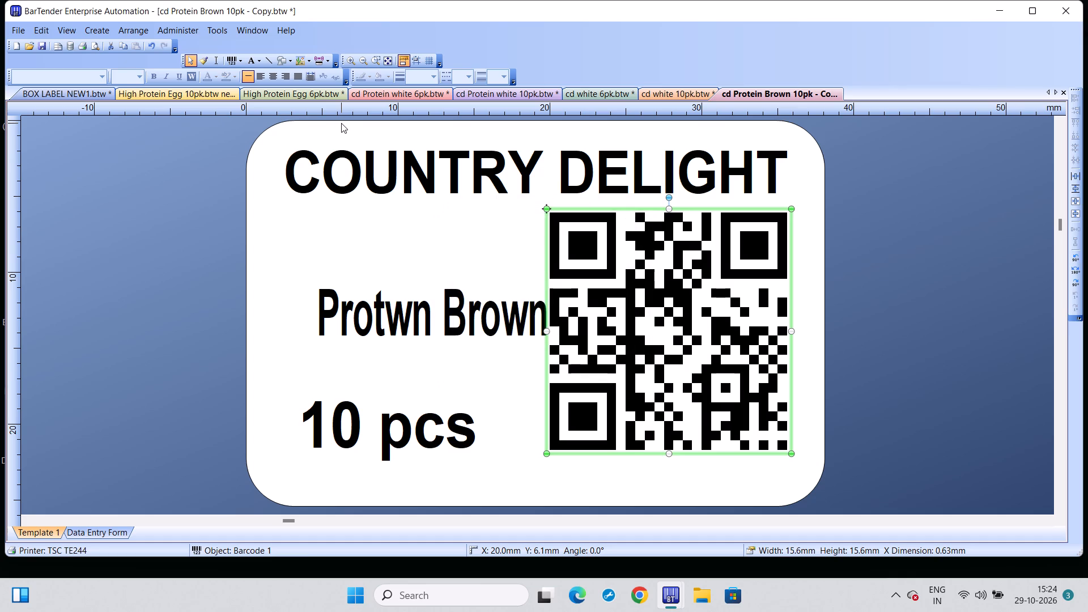
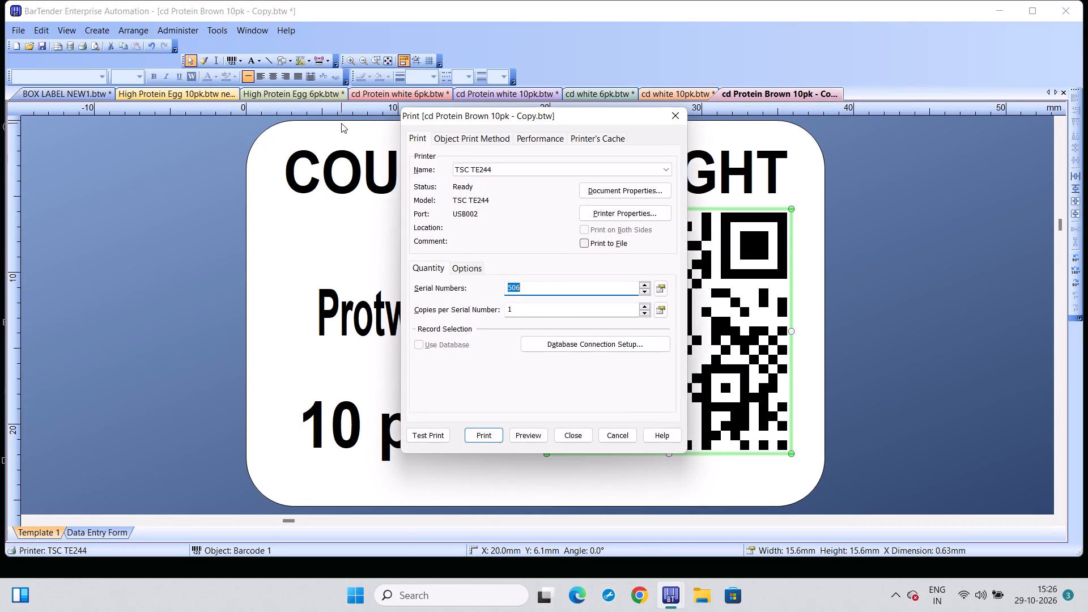
Print 20 serial numbers of the Protein Brown 10pk label on the TSC TE244, one copy each.
key("2")
key("0")
key("Return")
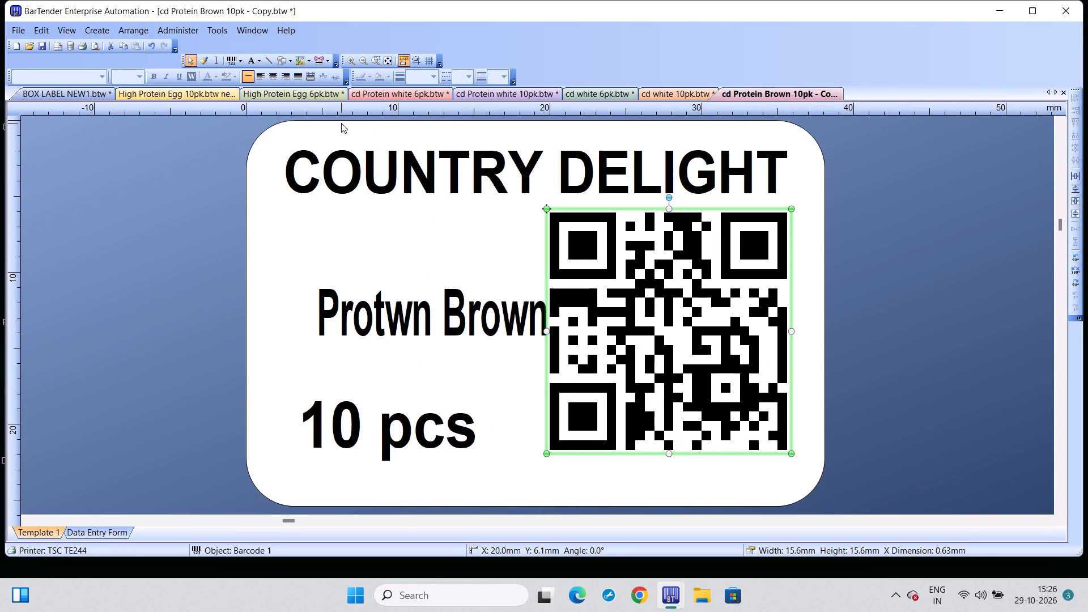
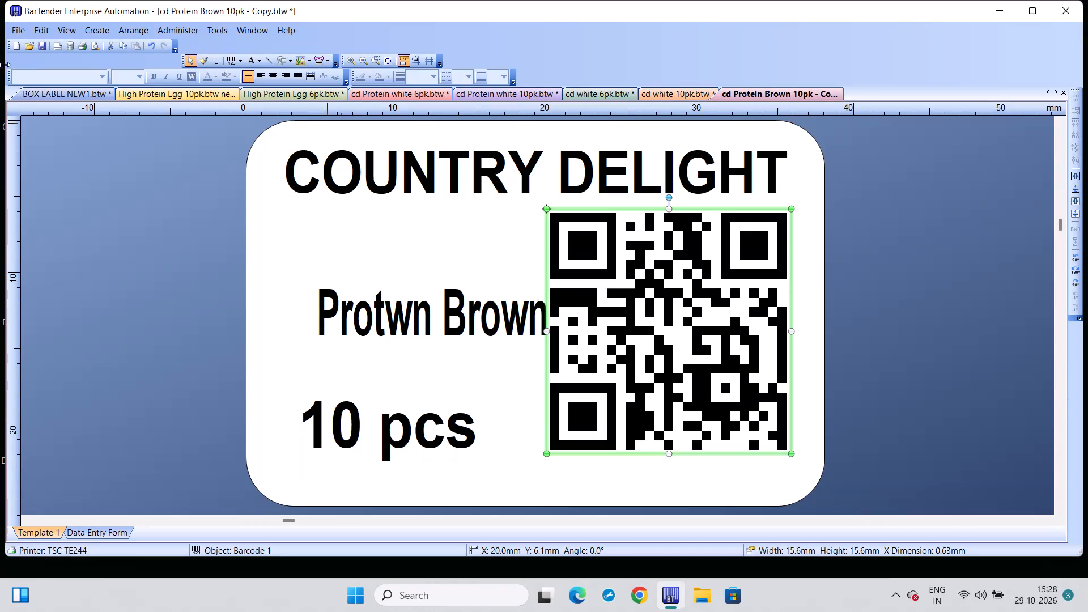
Bring the open BOX LABEL NEW1.btw label document to the front.
left_click(41, 91)
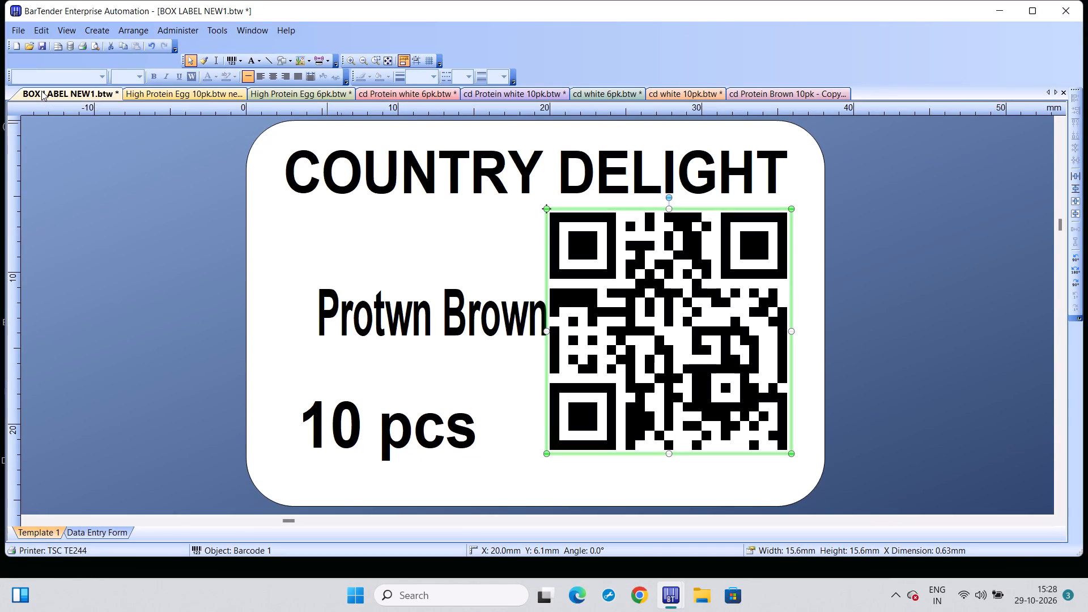
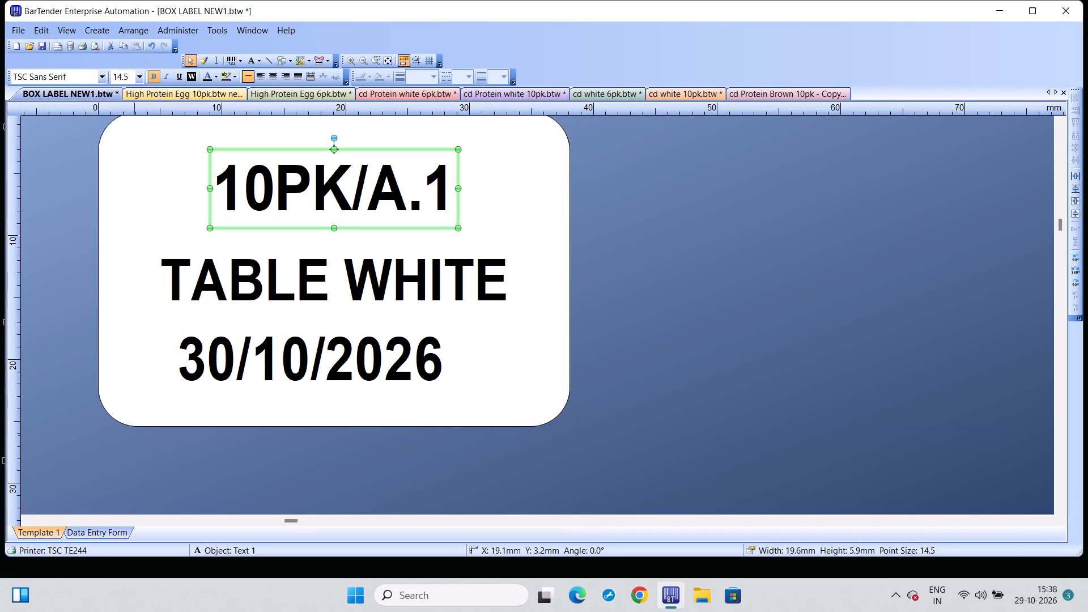
Change the product name on the label's middle line to NOICE PROTEIN.
left_click_drag(337, 288, 305, 286)
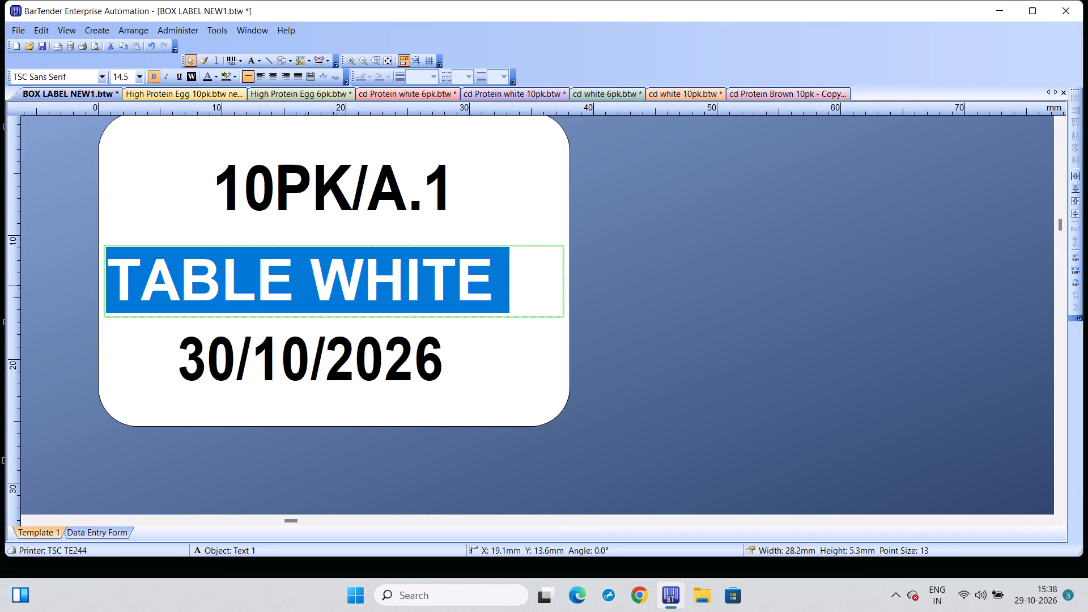
left_click_drag(305, 286, 297, 285)
left_click(297, 285)
key("BackSpace")
key("BackSpace")
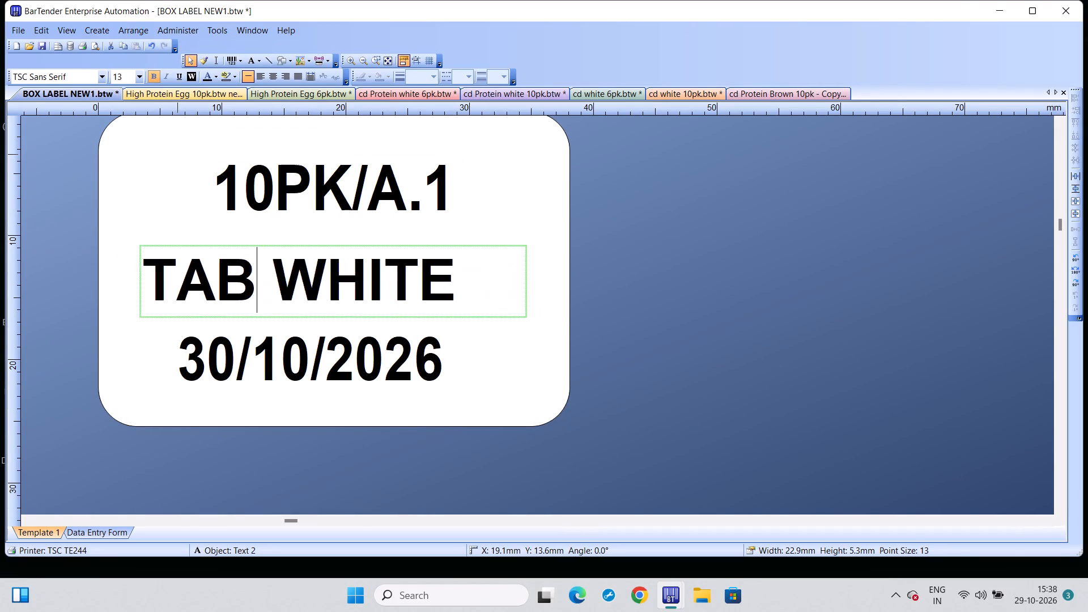
key("BackSpace")
key("BackSpace")
key("BackSpace")
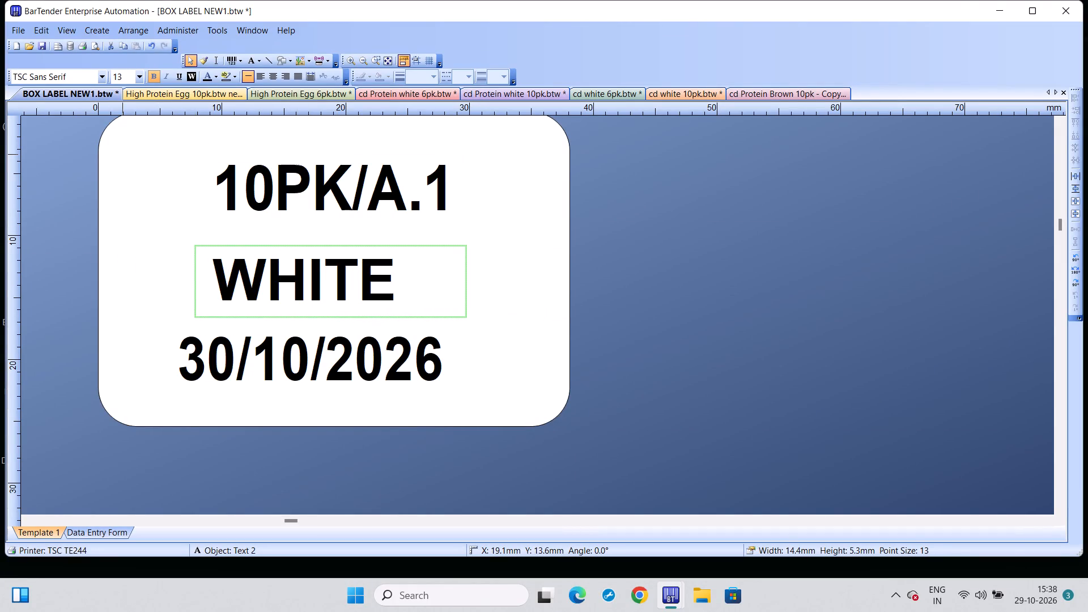
type("NOICE")
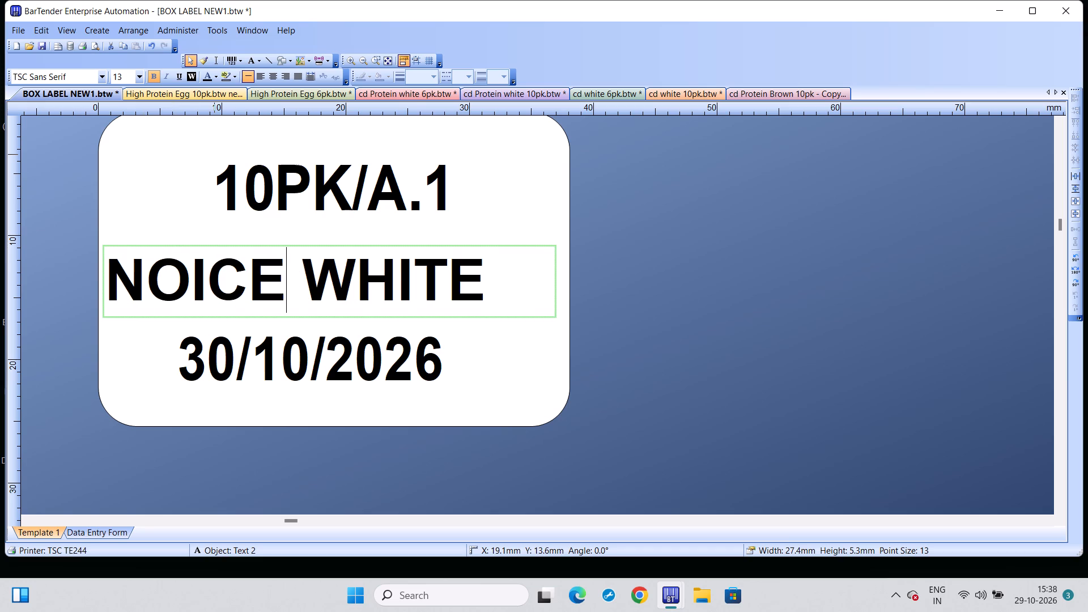
left_click(475, 281)
key("BackSpace")
key("BackSpace")
key("BackSpace")
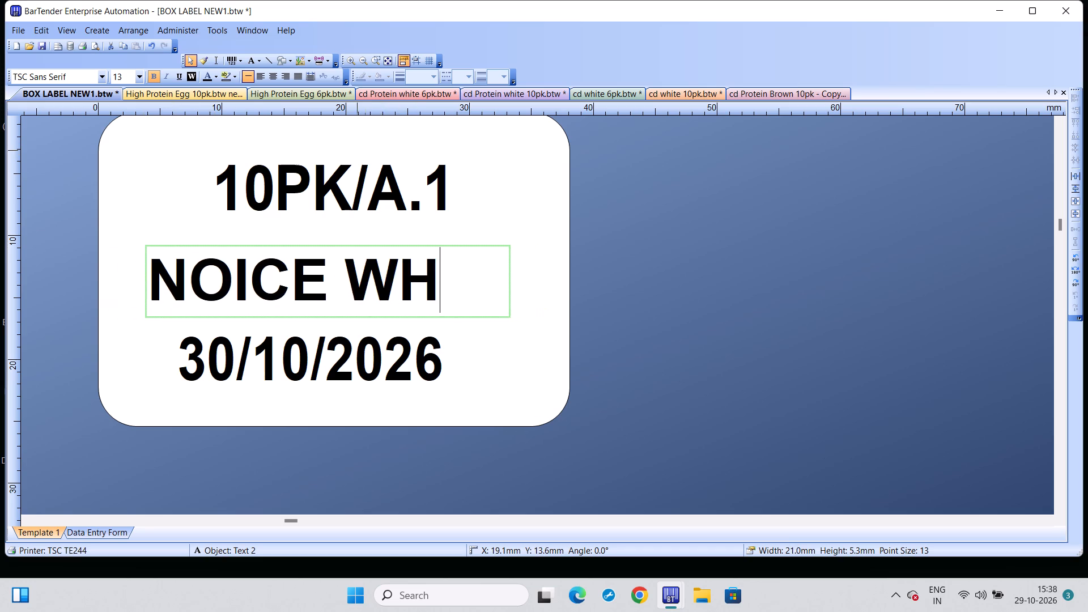
key("BackSpace")
key("BackSpace")
type("PROTEIN")
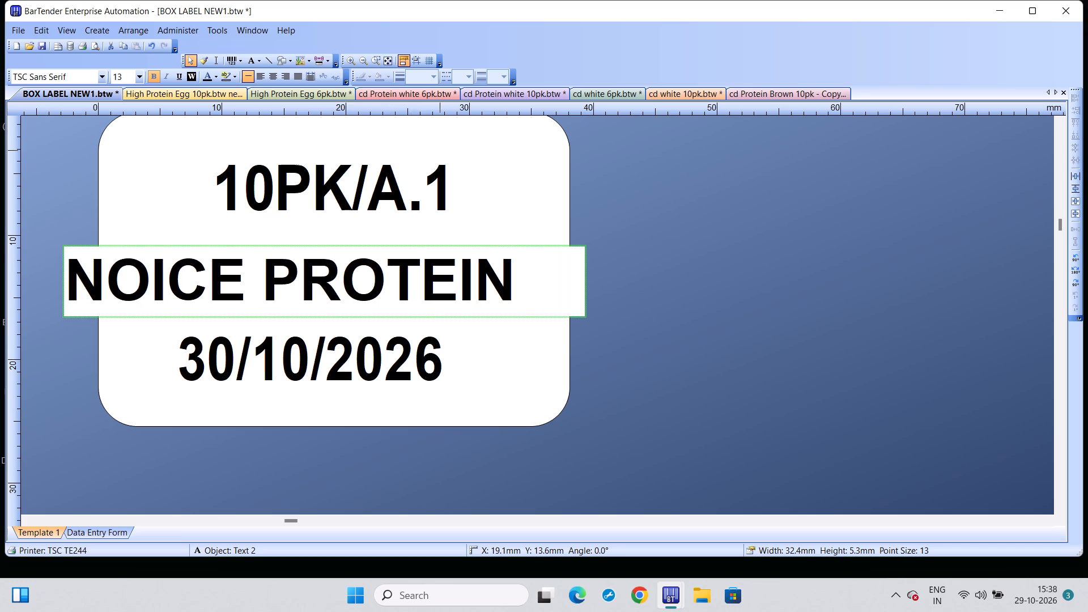
Print 192 copies of the NOICE PROTEIN box label on the TSC TE244 printer.
key("ctrl+p")
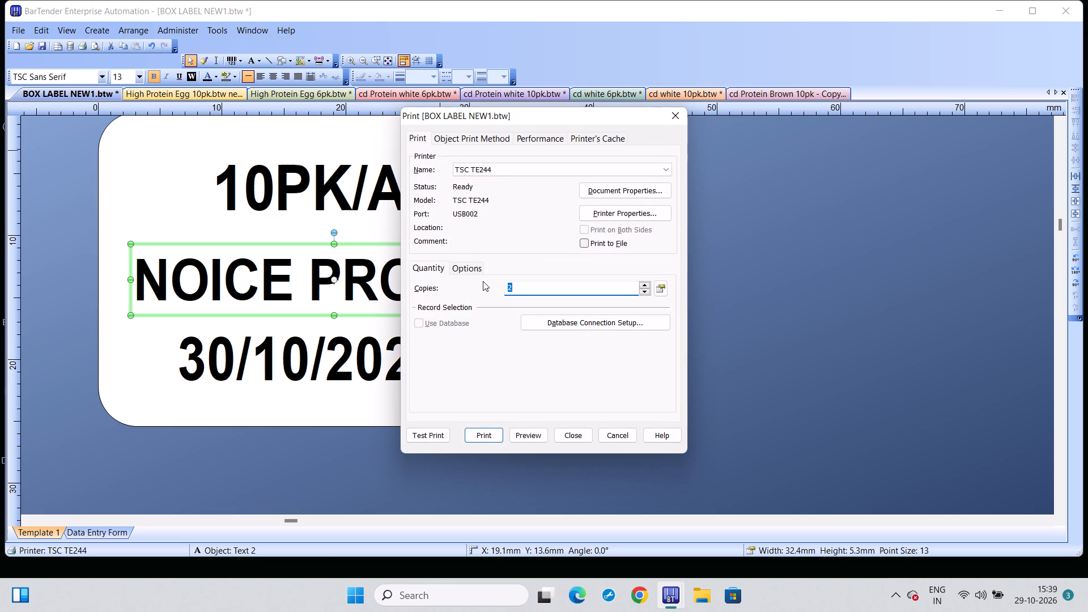
left_click(516, 286)
key("BackSpace")
type("192")
left_click(482, 431)
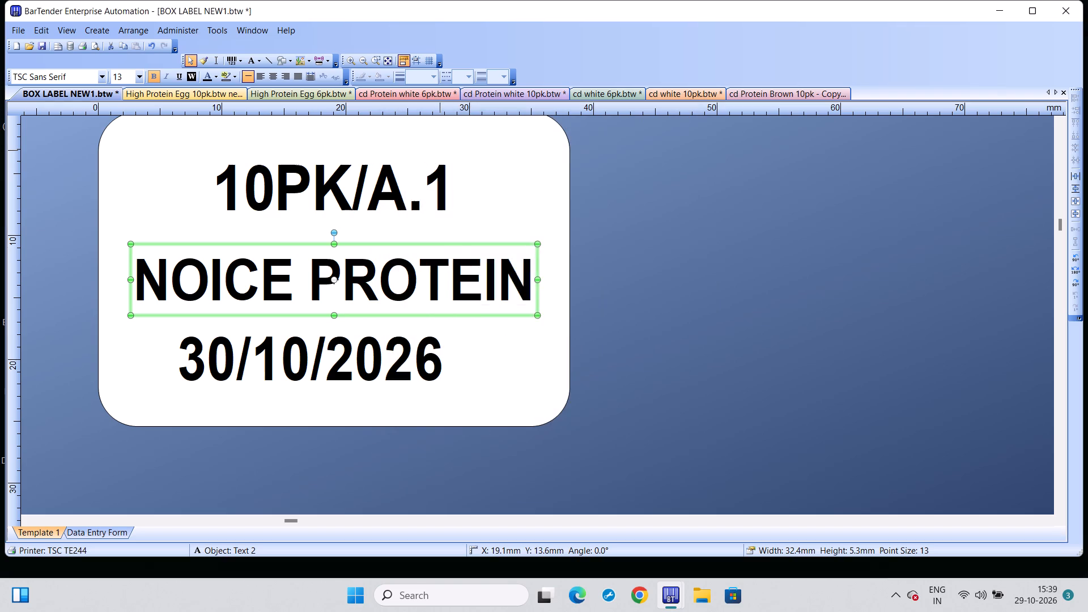
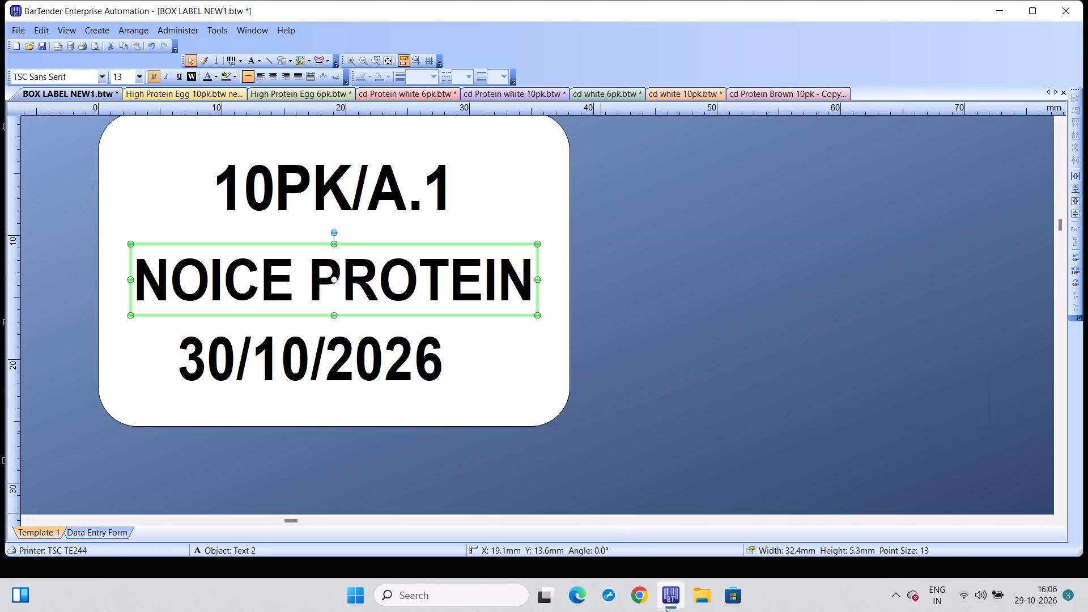
Switch to Google Chrome with the Akash profile and open WhatsApp Web.
left_click(637, 596)
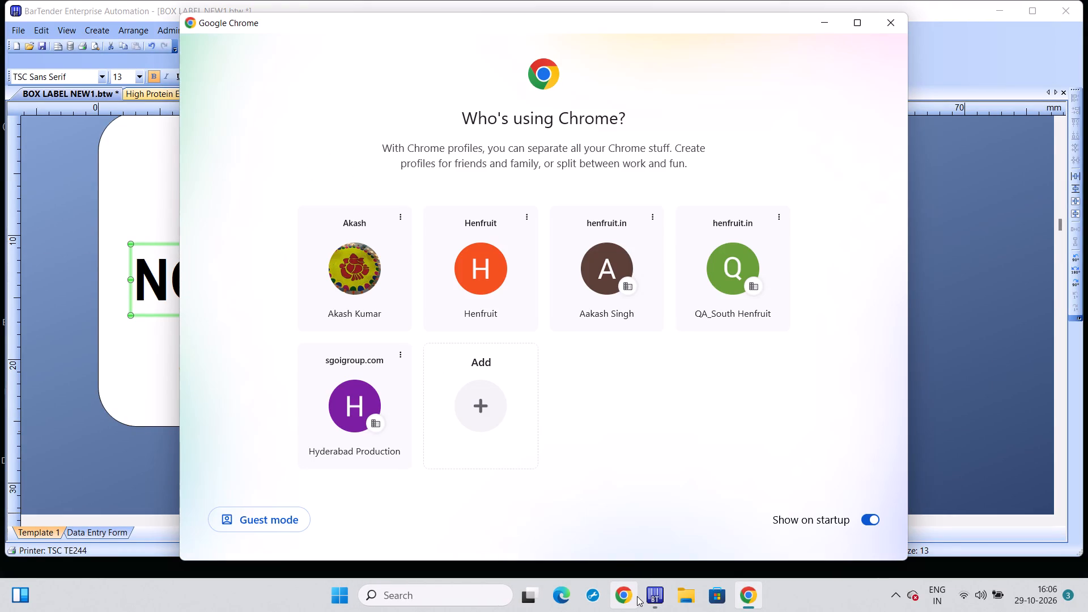
left_click(355, 261)
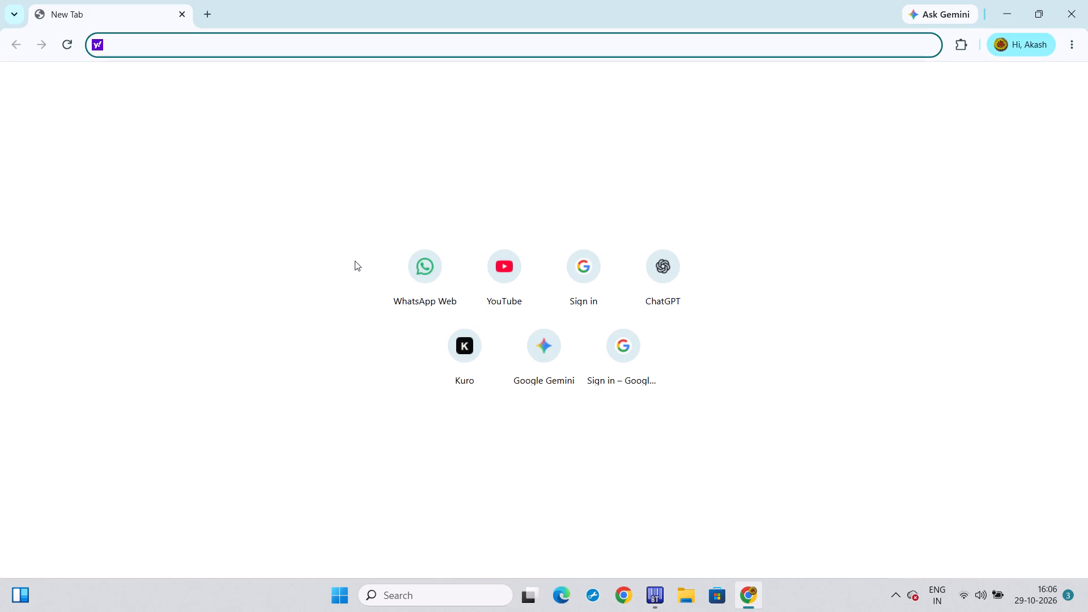
left_click(435, 297)
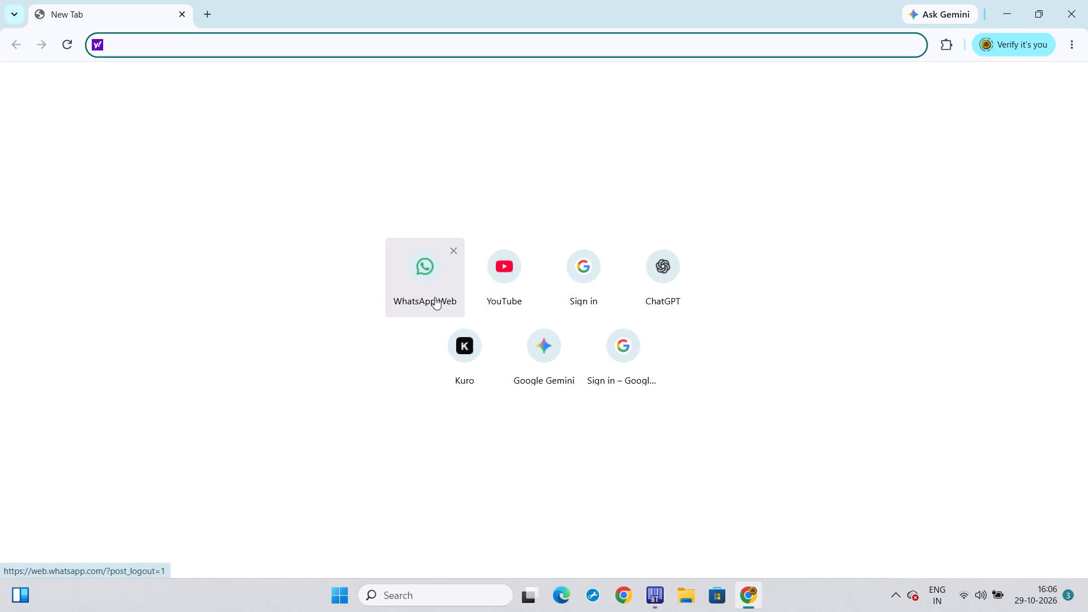
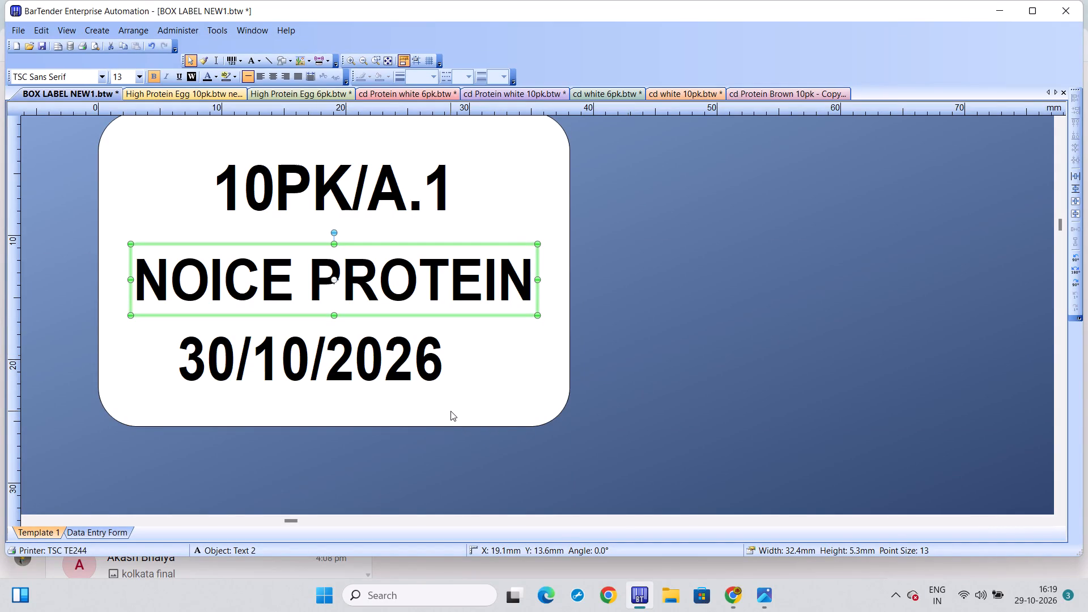
Print 80 copies of the NOICE PROTEIN 10PK/A.1 box label on the TSC TE244 printer.
key("ctrl+p")
left_click(533, 291)
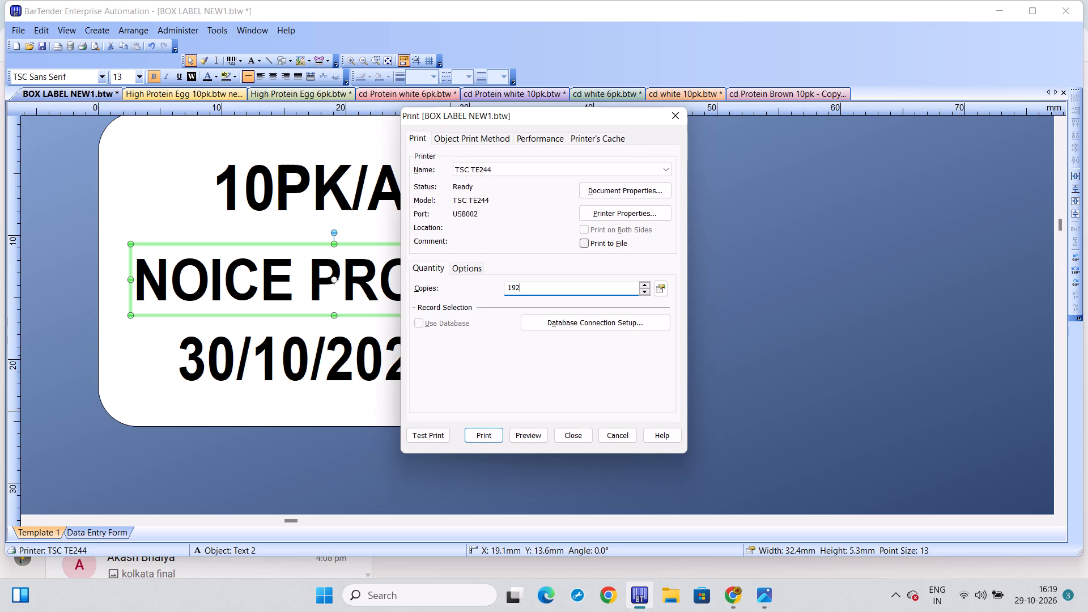
key("BackSpace")
key("BackSpace")
key("BackSpace")
key("1")
key("0")
key("0")
key("BackSpace")
key("BackSpace")
key("BackSpace")
type("80")
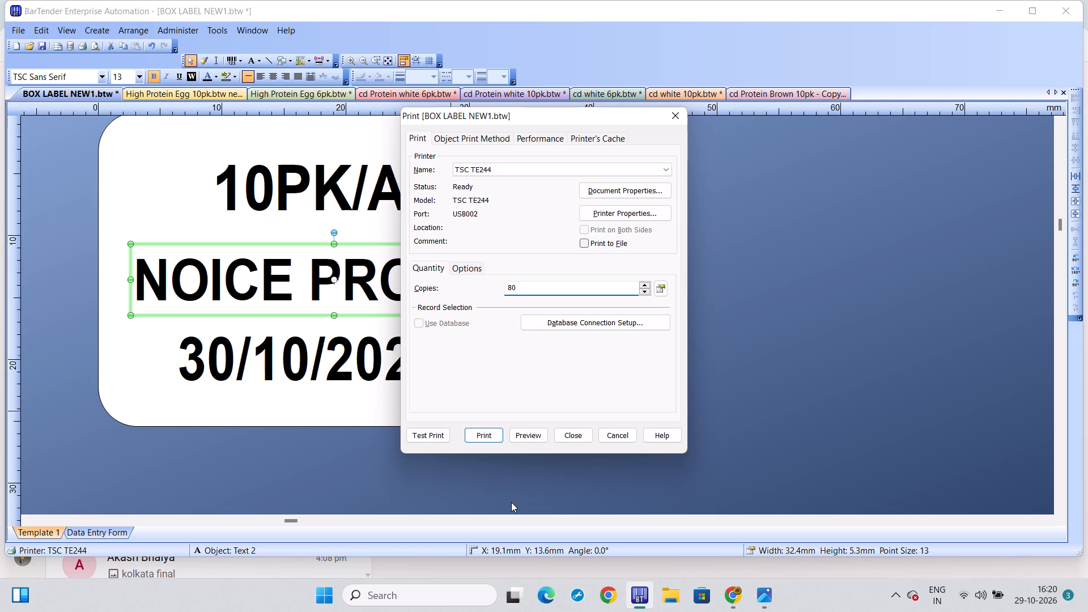
left_click(480, 436)
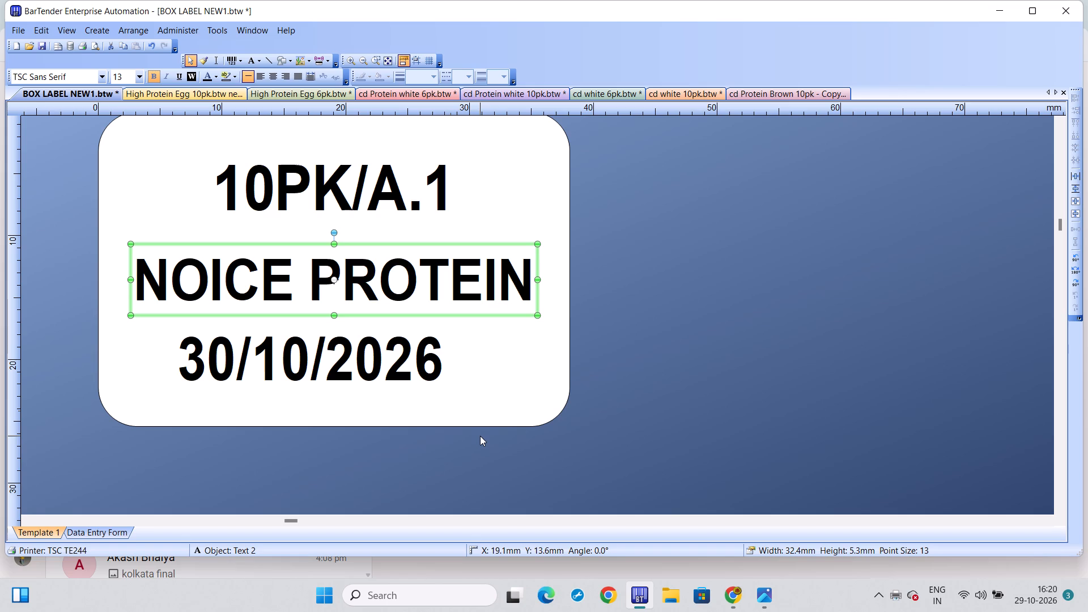
Change the product name on the box label's middle line to CD WHITE.
left_click(507, 295)
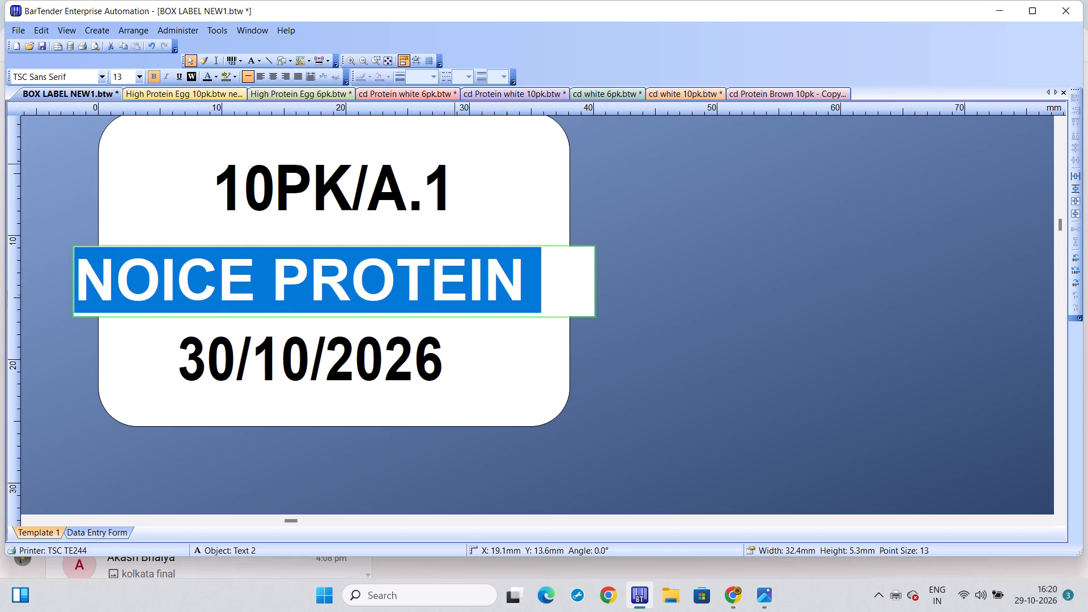
key("BackSpace")
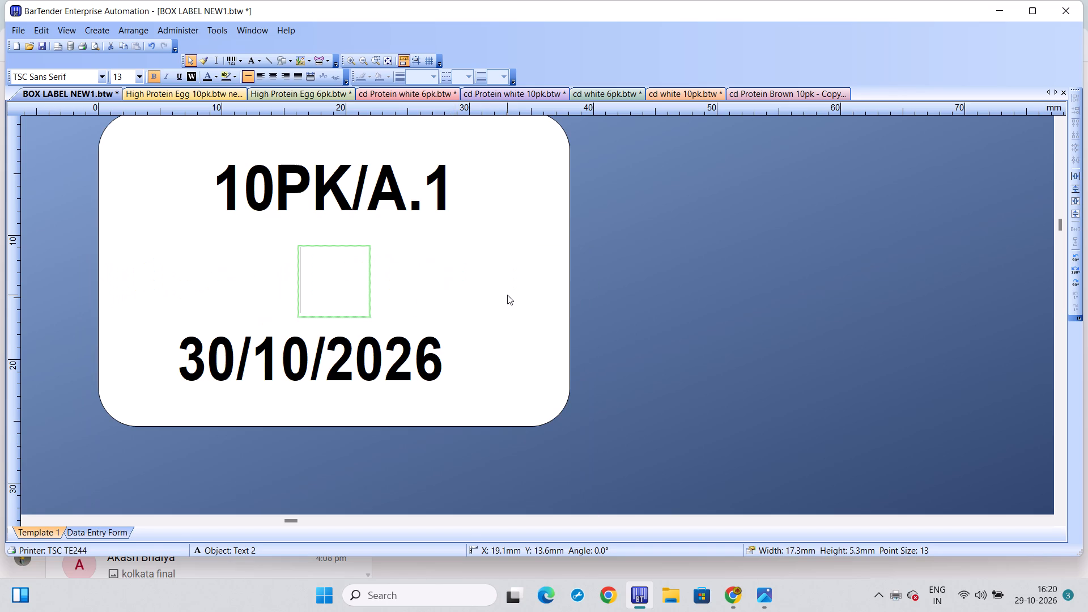
type("CD")
key("space")
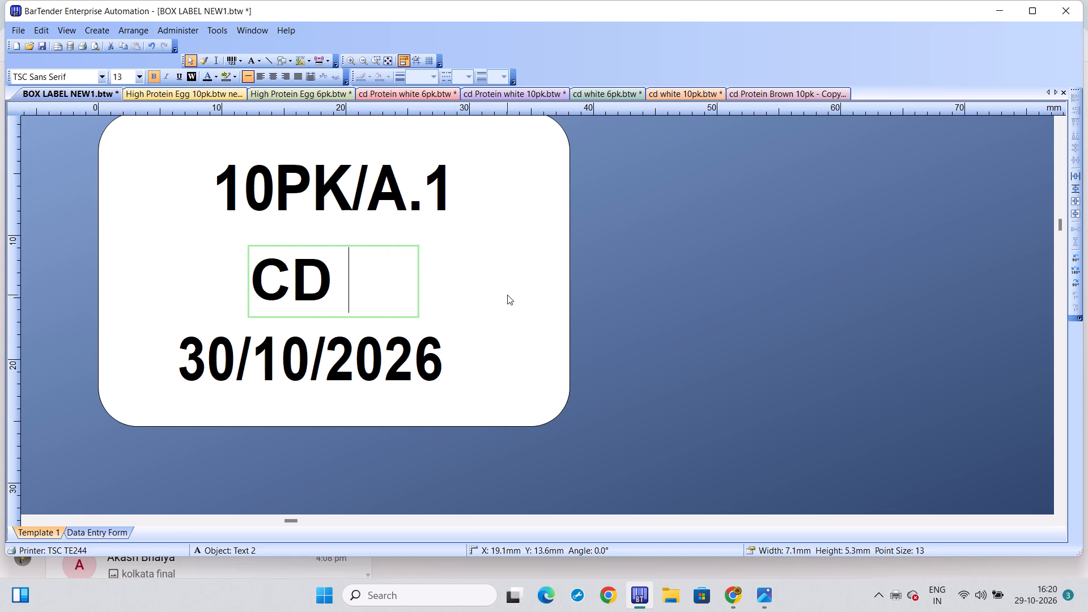
type("WHITE")
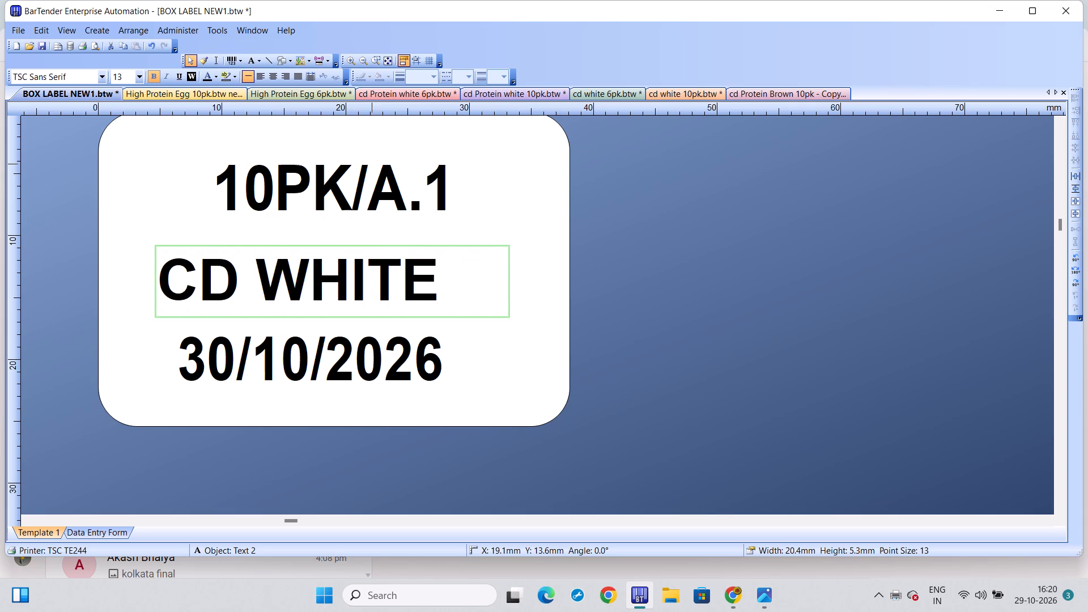
Print 10 copies of the CD WHITE 10PK/A.1 box label on the TSC TE244 printer.
key("ctrl+p")
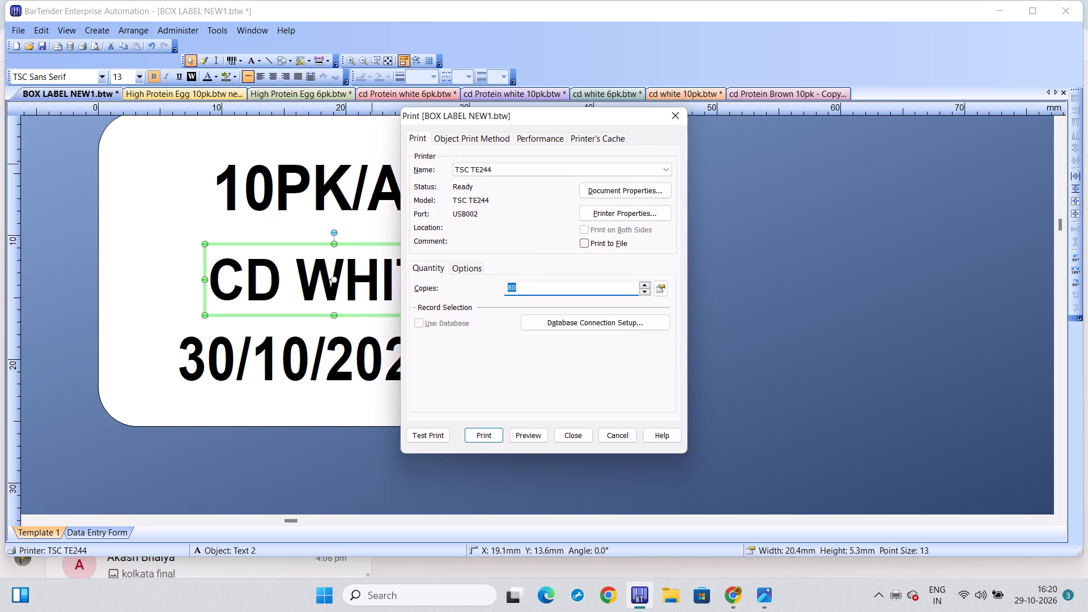
left_click(523, 285)
key("BackSpace")
key("BackSpace")
type("10")
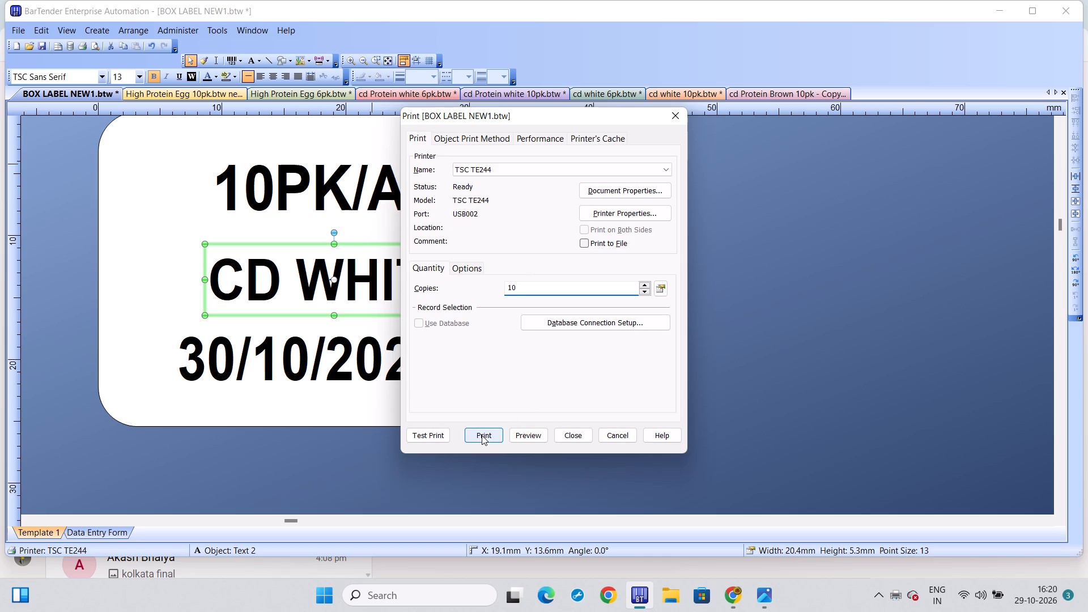
left_click(482, 435)
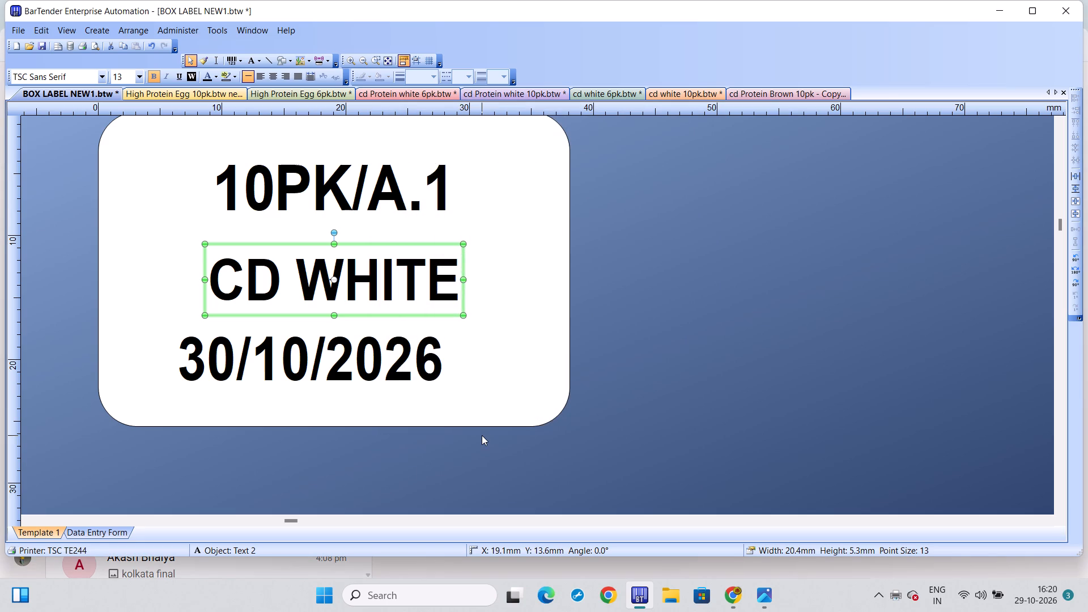
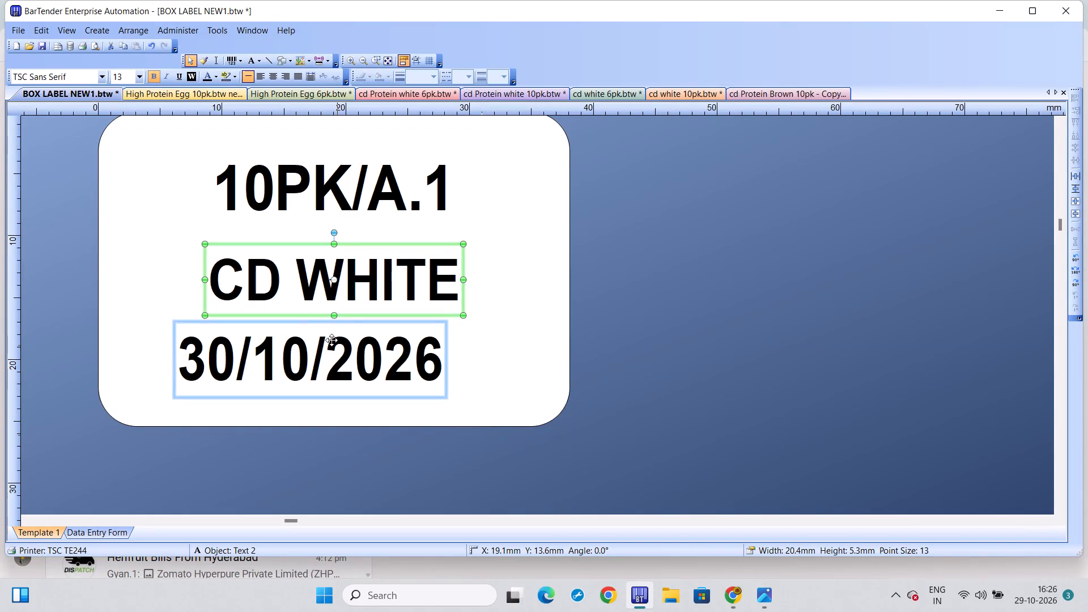
Change the product name on the box label's middle line to TABLE WHITE.
left_click(278, 271)
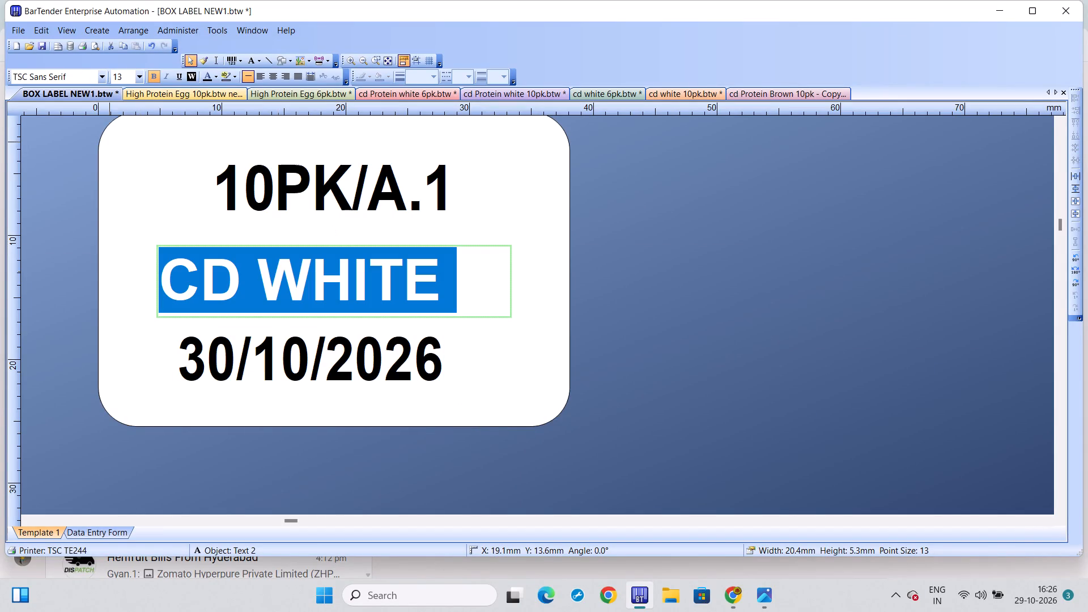
left_click(242, 275)
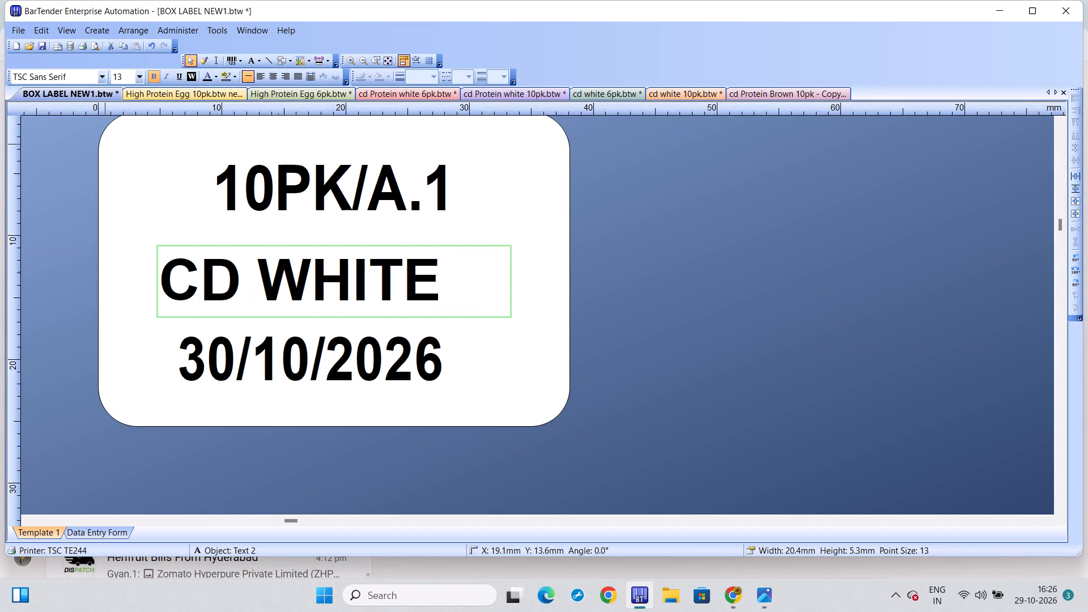
key("BackSpace")
key("BackSpace")
type("TABLE")
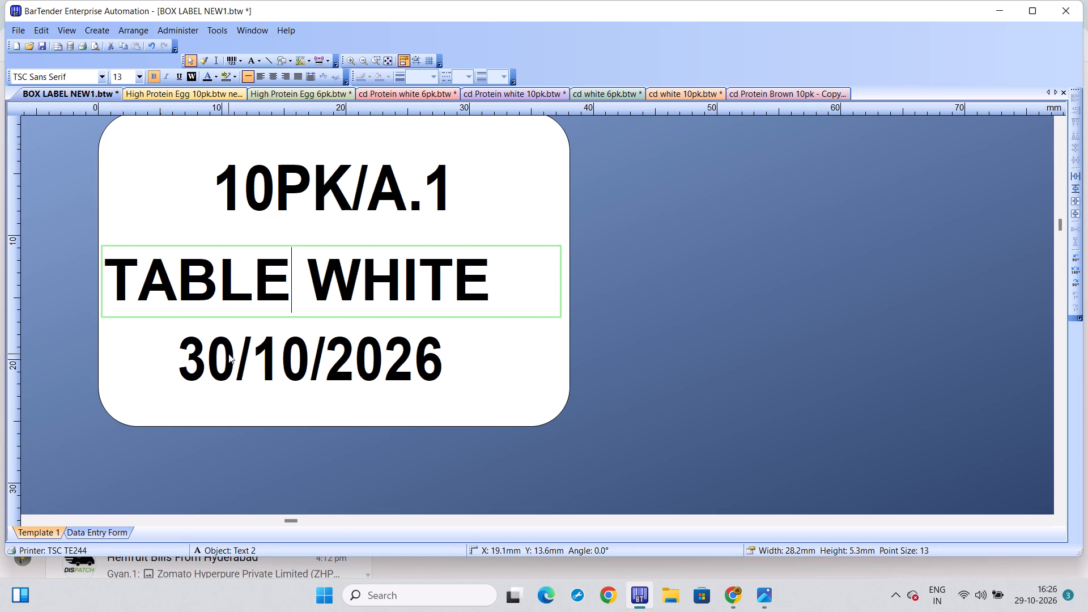
Set the date on the TABLE WHITE box label to 31/10/2026.
left_click_drag(228, 354, 186, 348)
left_click(186, 348)
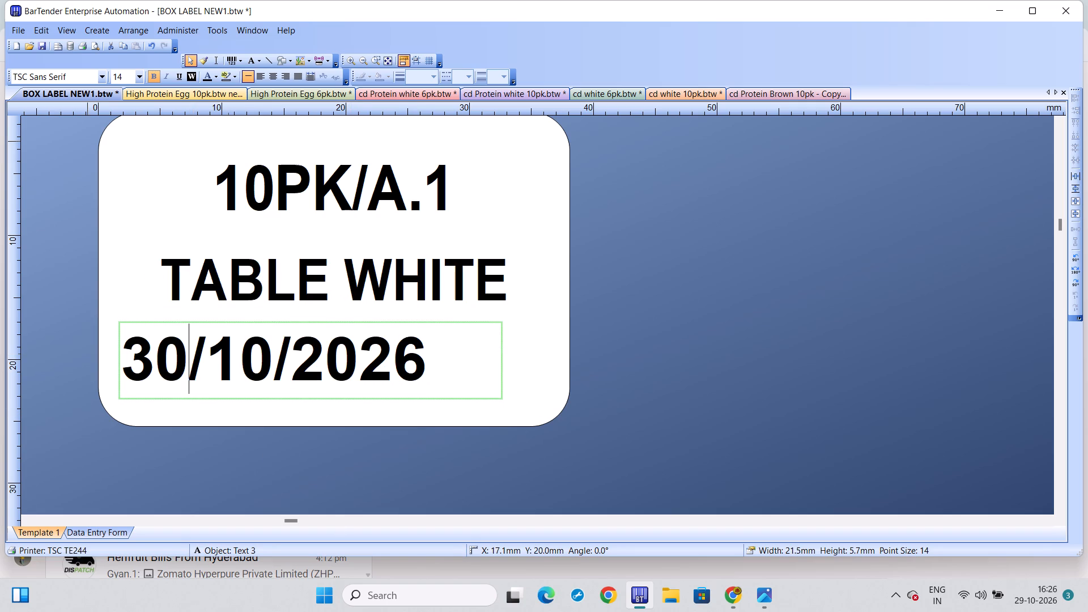
key("BackSpace")
key("1")
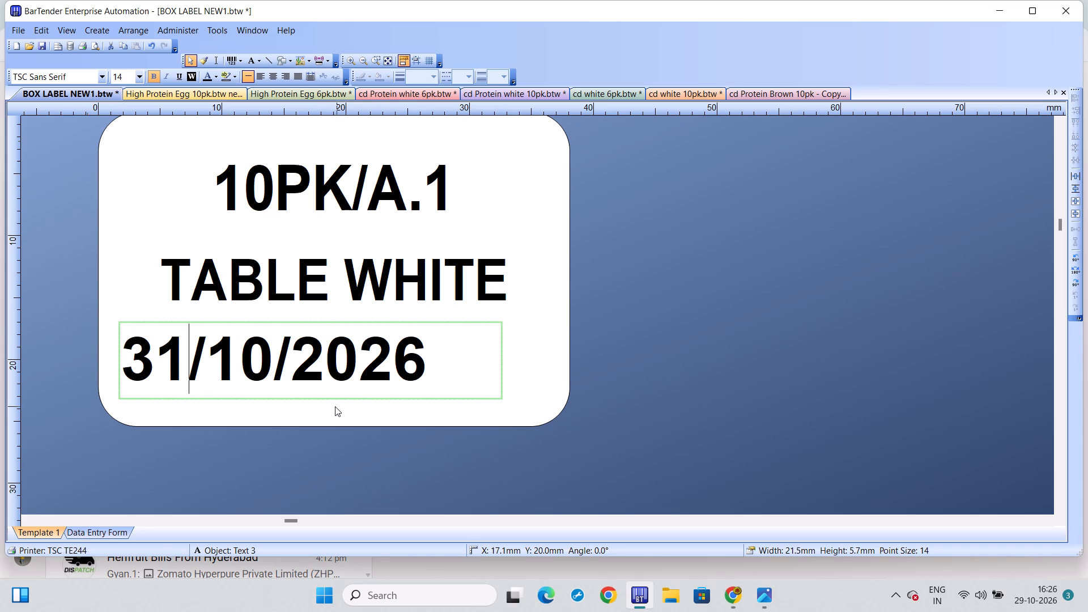
Print 8 copies of the TABLE WHITE 10PK/A.1 box label on the TSC TE244 printer.
key("ctrl+p")
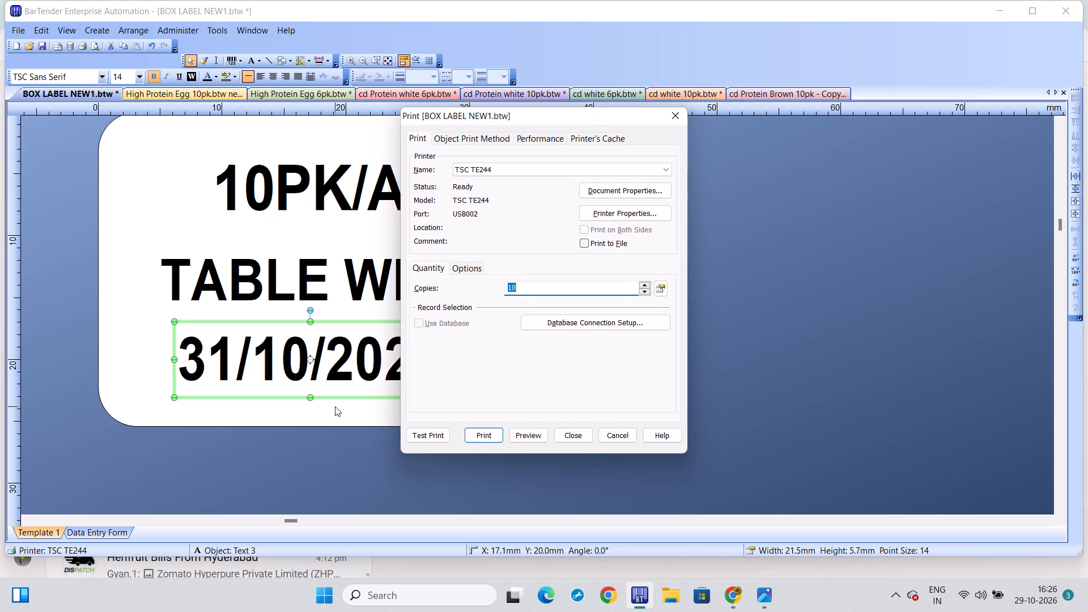
left_click(527, 286)
key("BackSpace")
key("BackSpace")
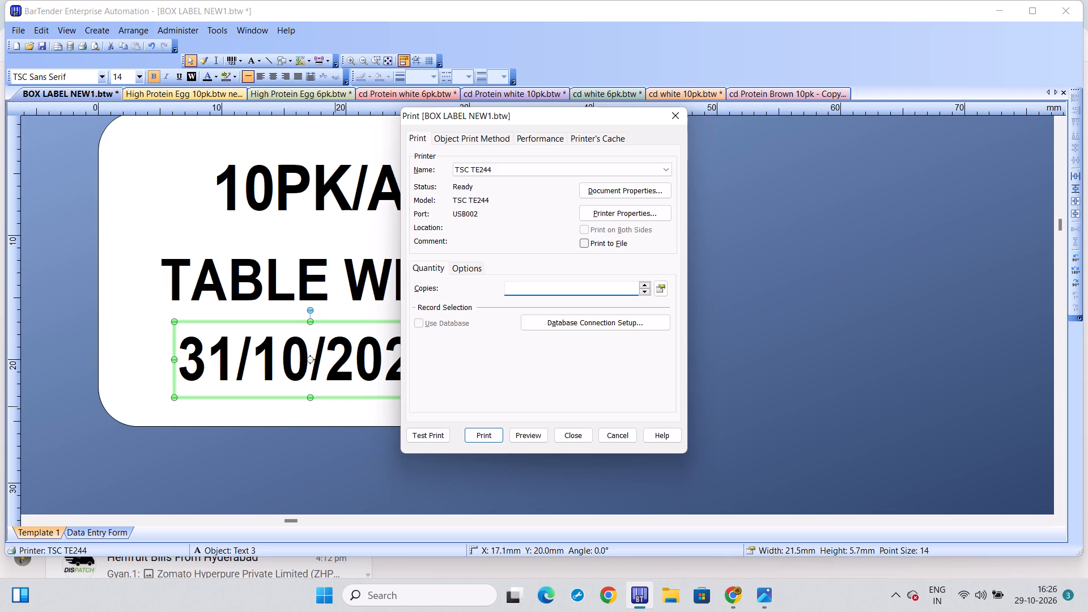
key("8")
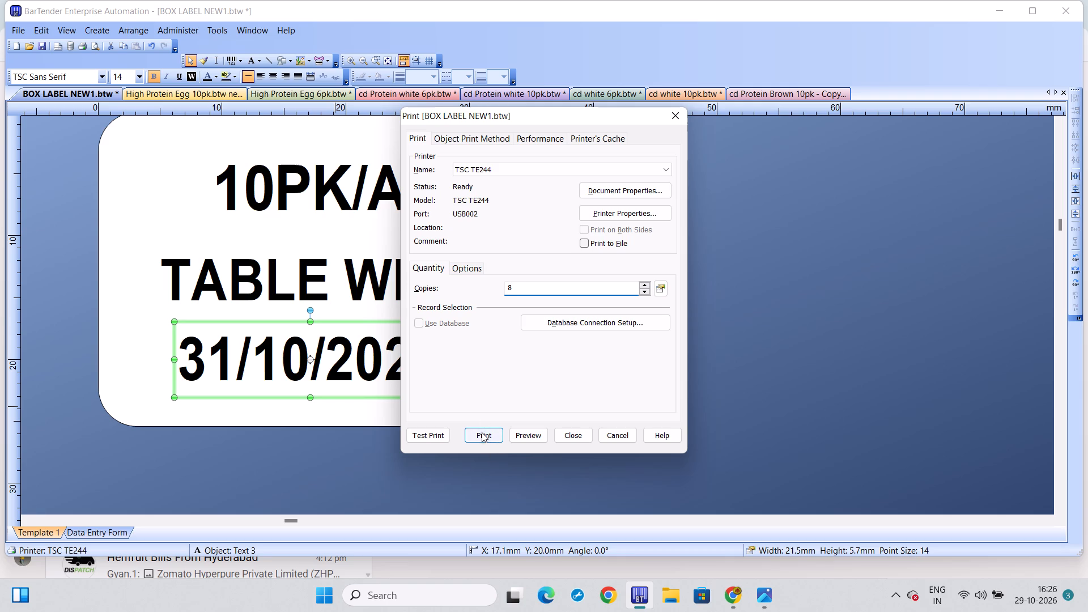
left_click(482, 432)
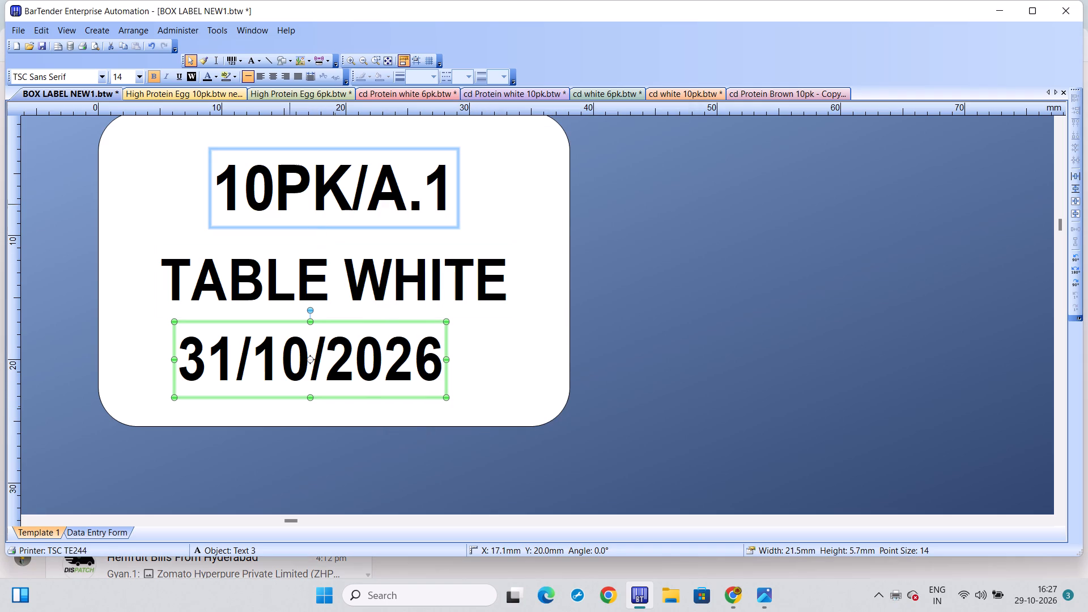
Change the pack code on the box label's top line to 30PK/A.1.
left_click(274, 190)
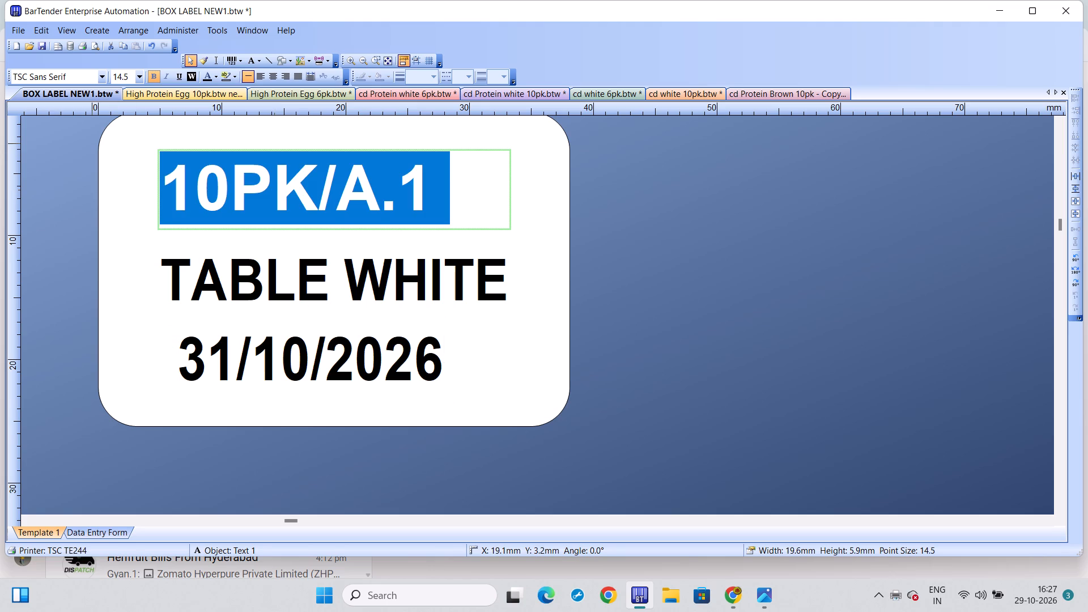
left_click(230, 178)
key("BackSpace")
key("BackSpace")
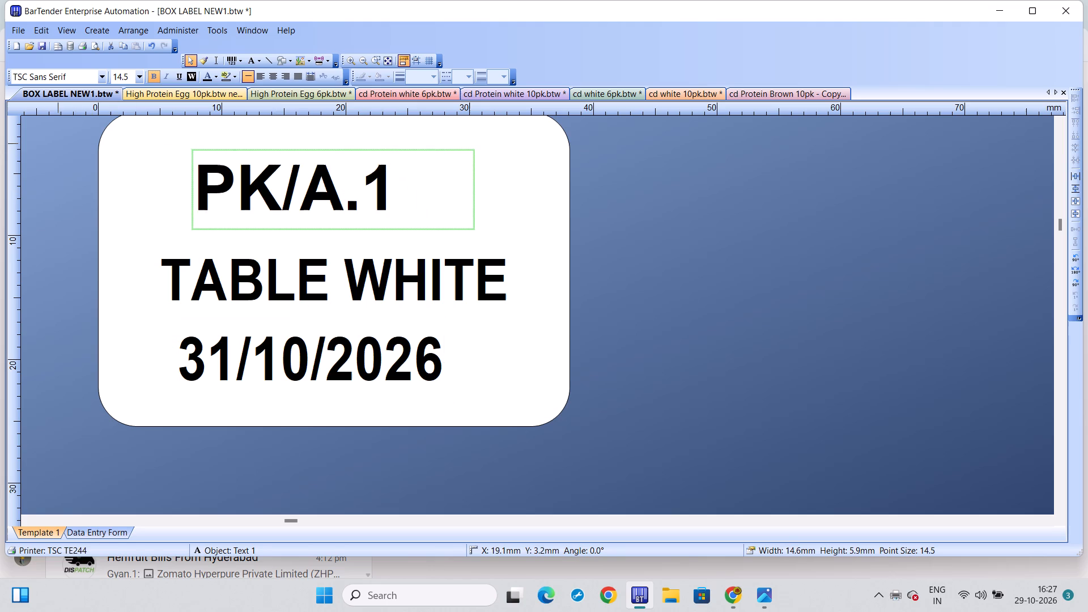
key("3")
key("0")
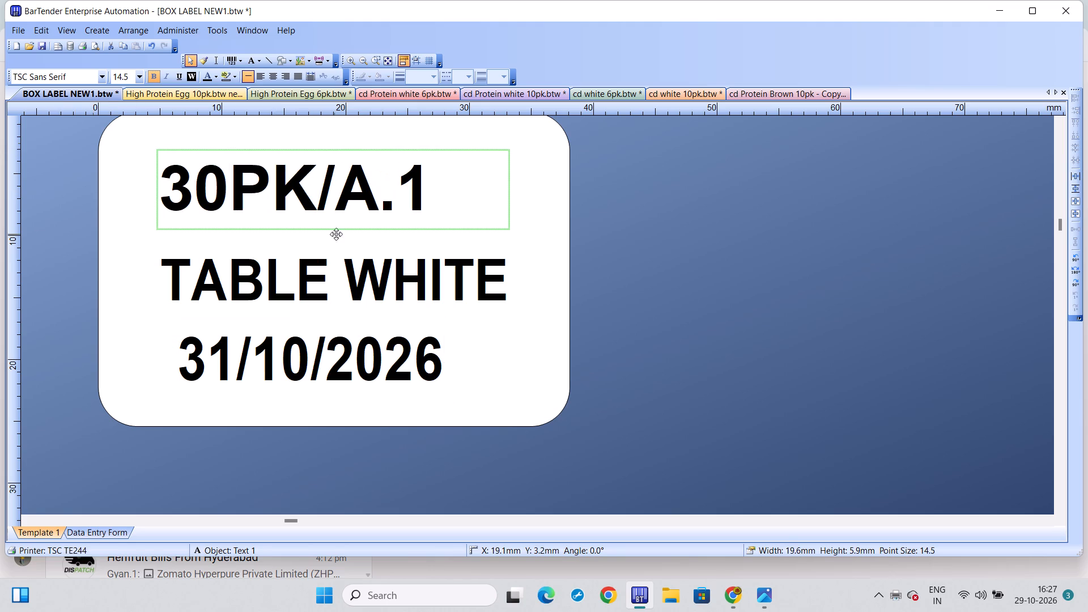
Change the product name on the box label's middle line to FARM WHITE.
left_click(332, 277)
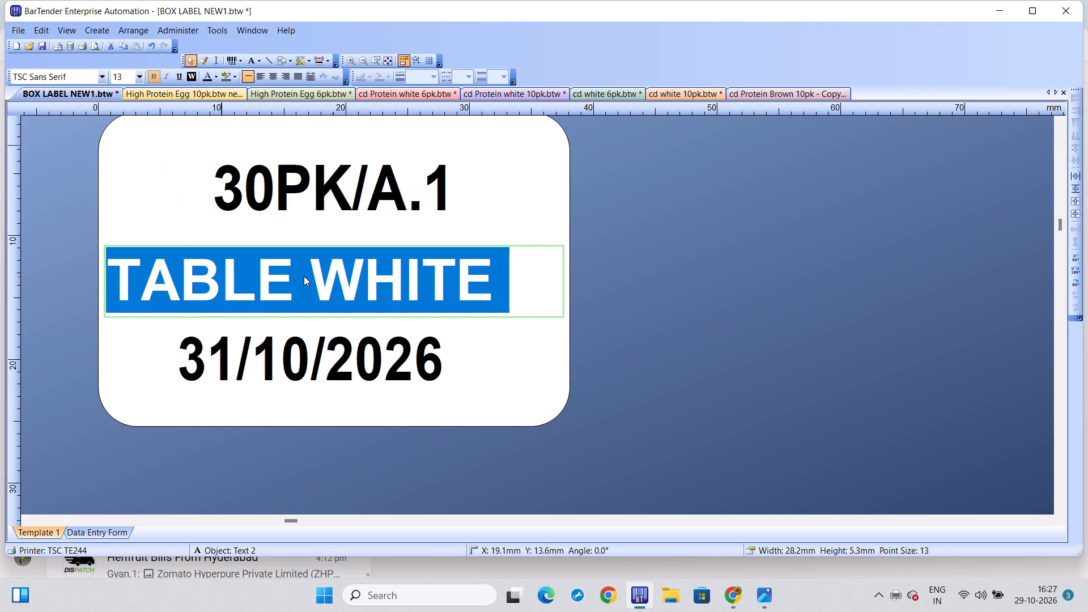
left_click(294, 276)
key("BackSpace")
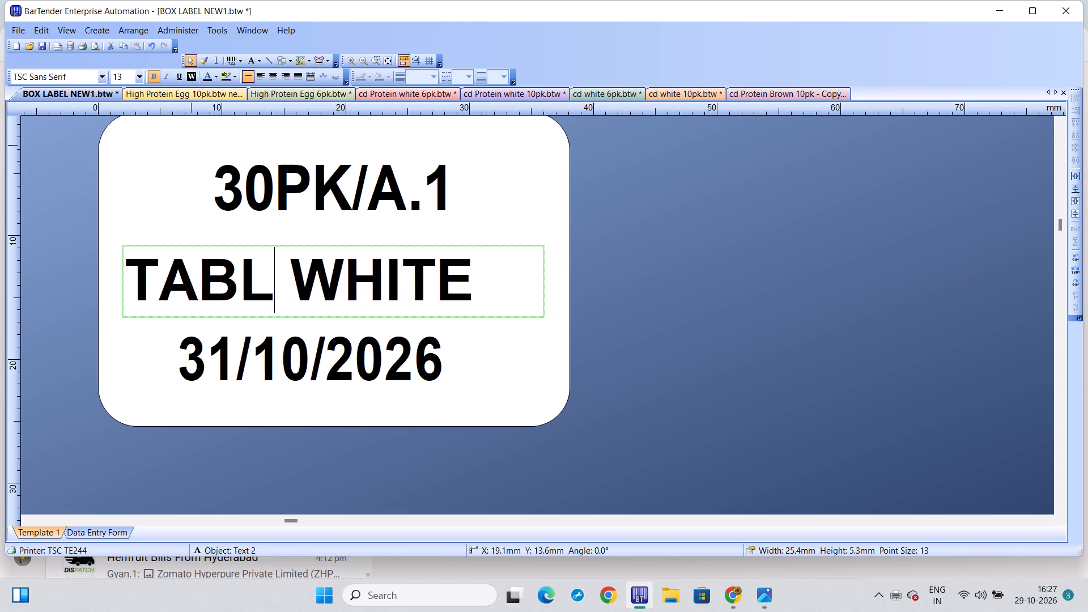
key("BackSpace")
key("BackSpace")
key("BackSpace")
key("BackSpace")
type("FARM")
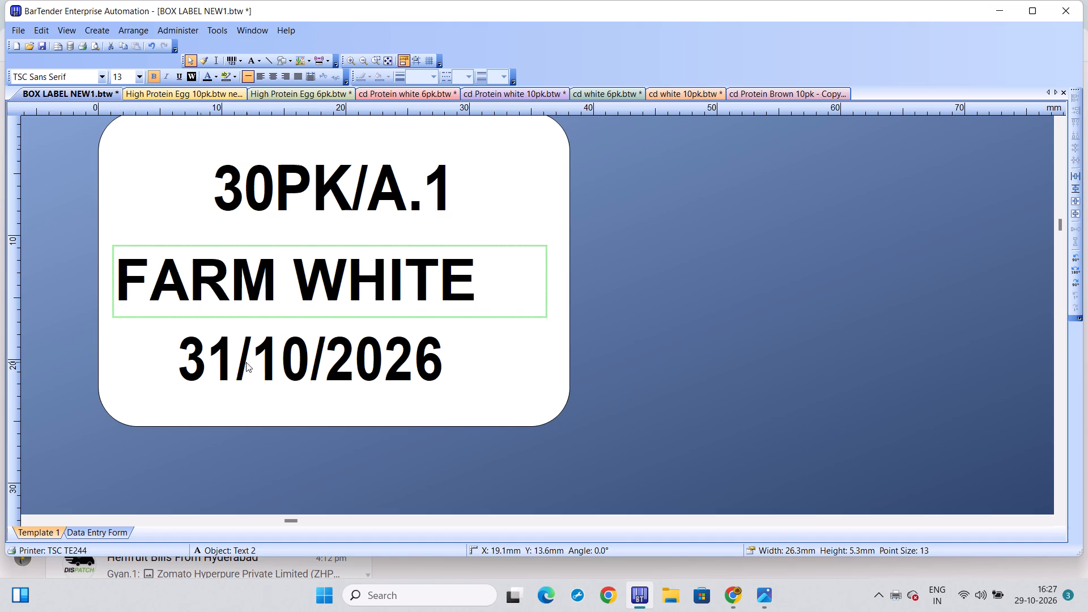
Set the date on the FARM WHITE box label to 30/10/2026.
left_click_drag(231, 356, 188, 347)
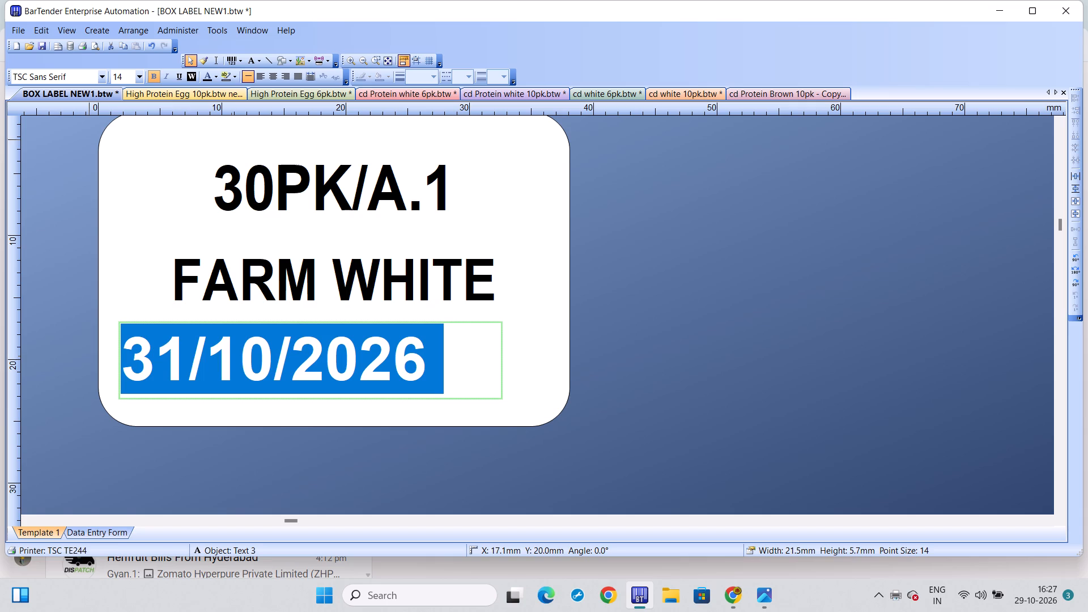
left_click(188, 347)
key("BackSpace")
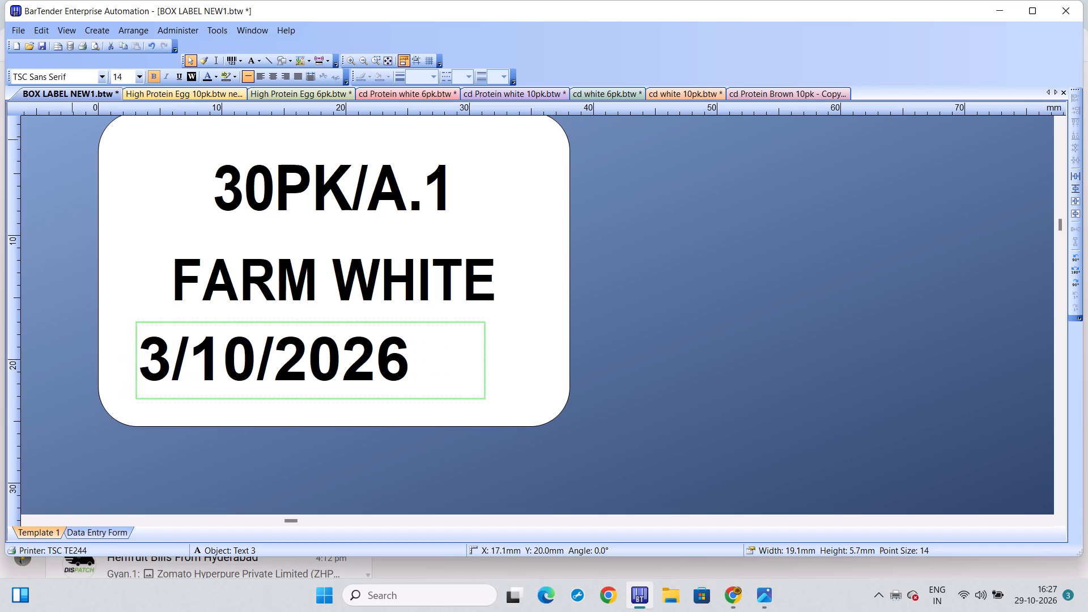
key("0")
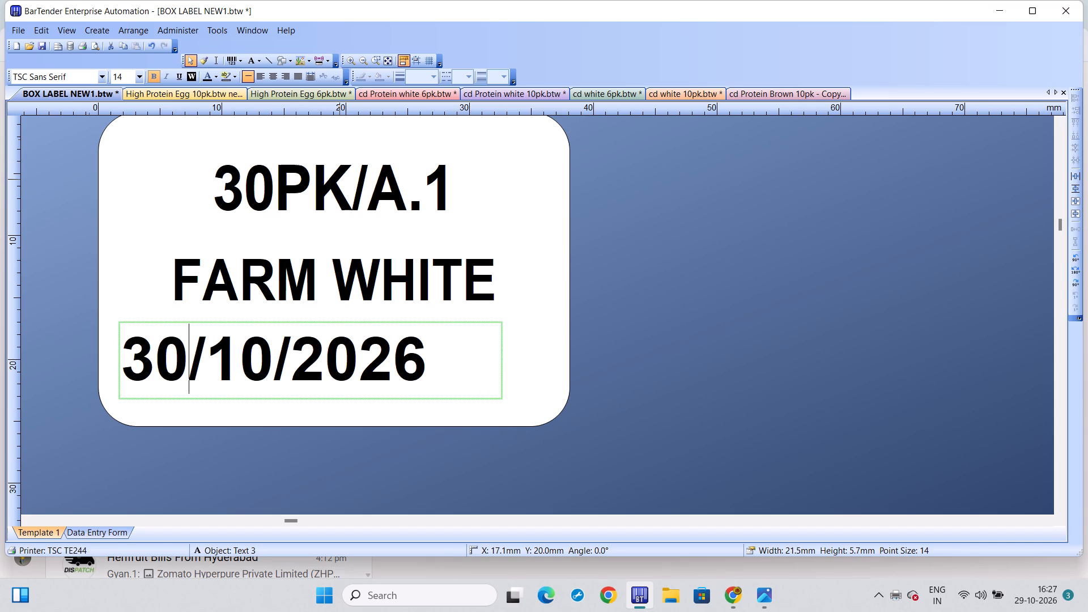
Print 8 copies of the FARM WHITE 30PK/A.1 box label on the TSC TE244 printer.
key("ctrl+p")
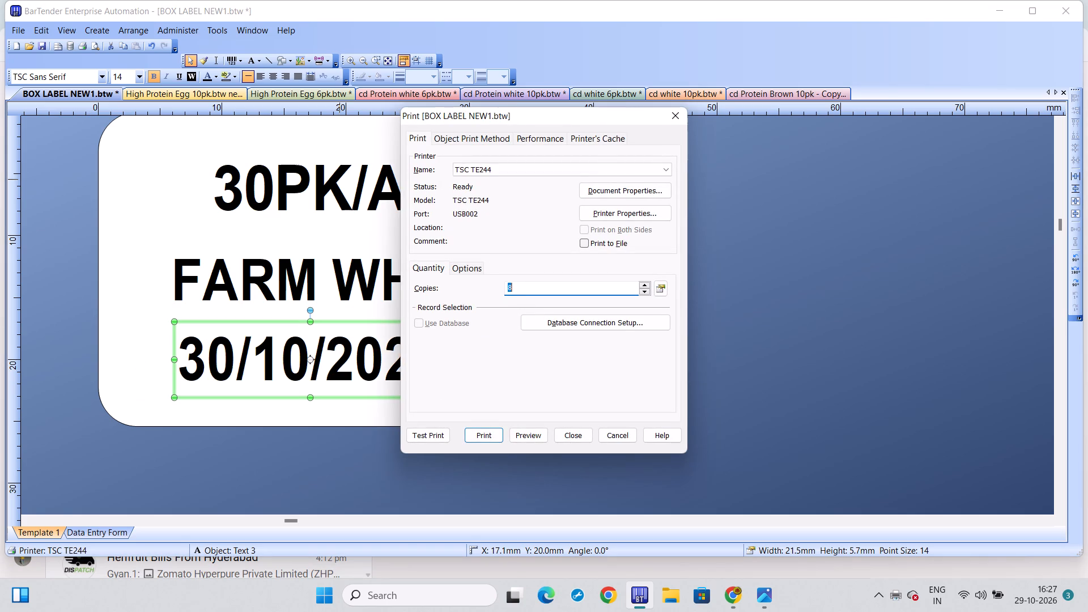
left_click(470, 433)
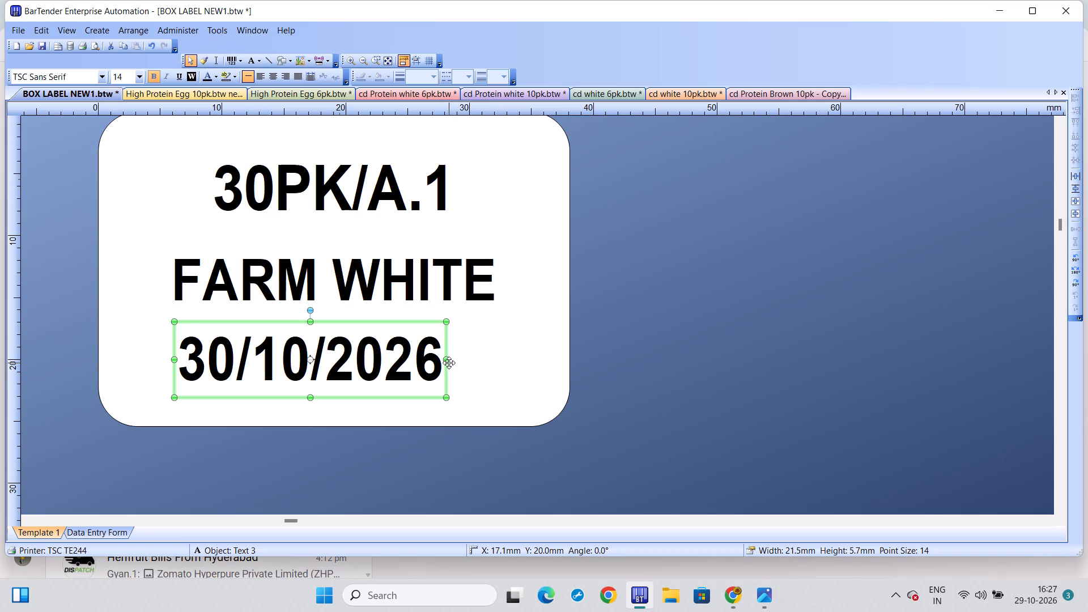
Change the product name on the box label's middle line to PROTEIN MAX.
left_click(316, 282)
left_click(277, 282)
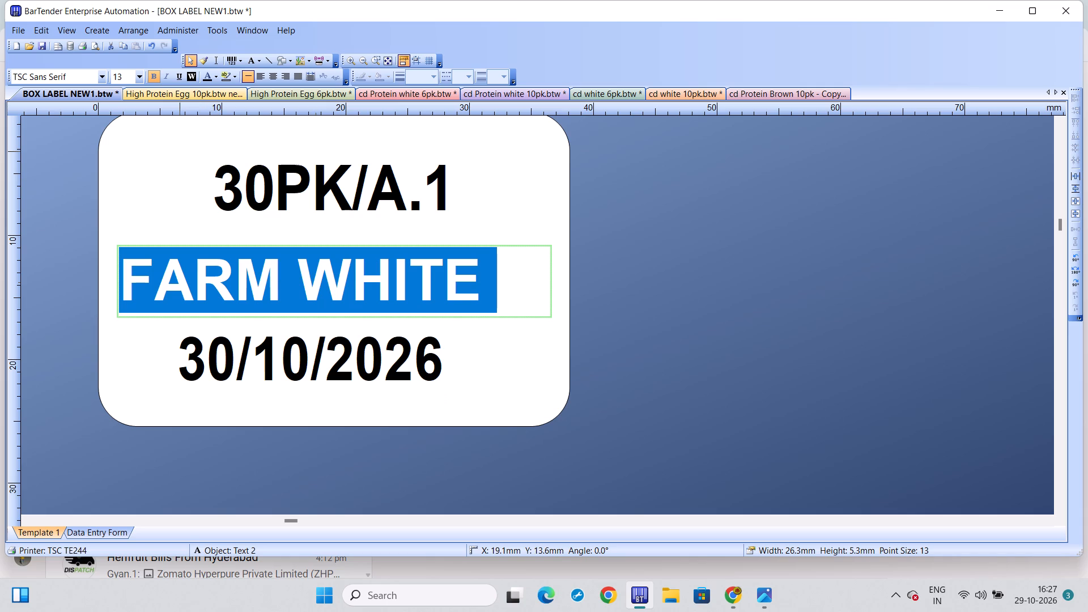
key("BackSpace")
key("BackSpace")
key("BackSpace")
key("BackSpace")
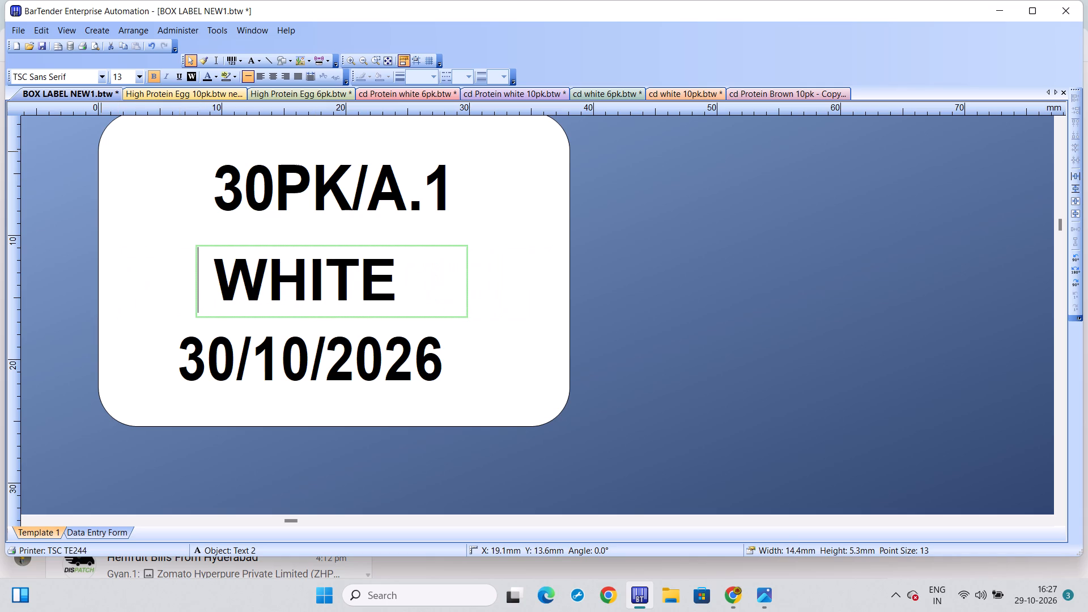
type("PROTEIN")
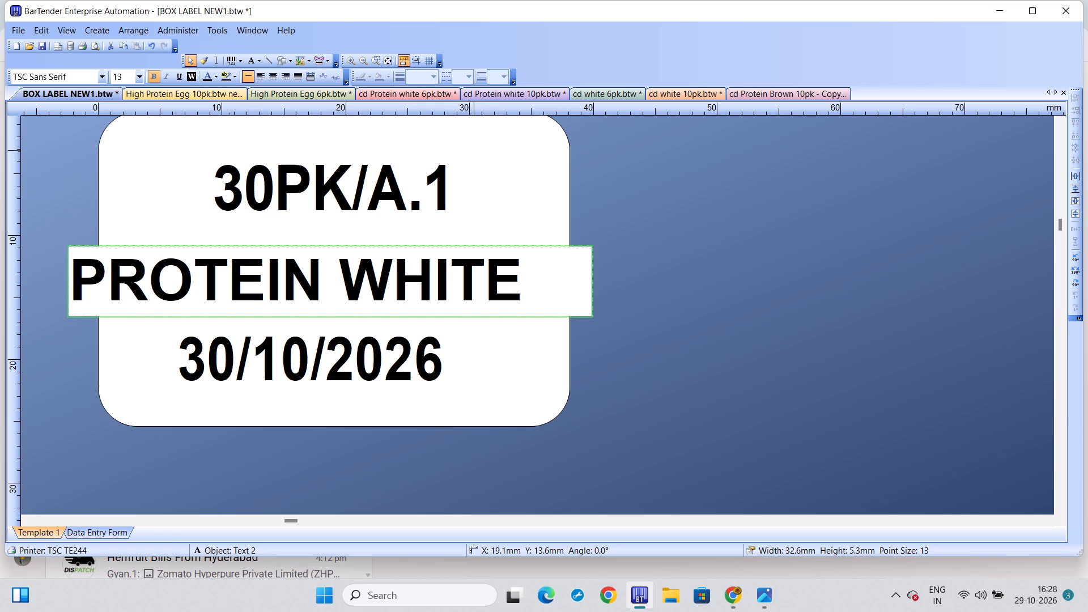
left_click(521, 281)
key("BackSpace")
key("BackSpace")
key("BackSpace")
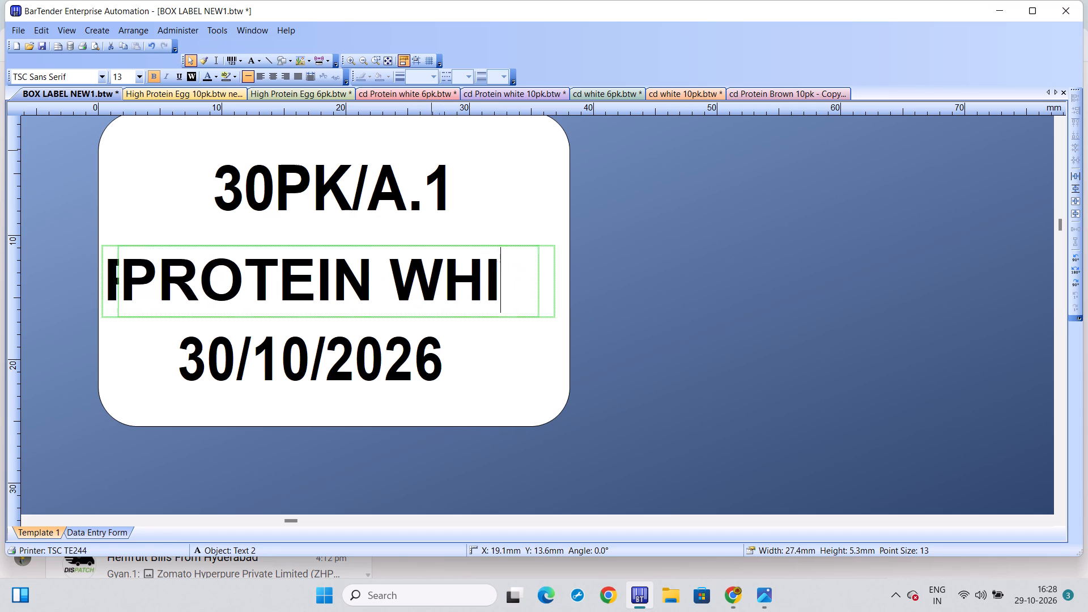
key("BackSpace")
key("BackSpace")
key("m")
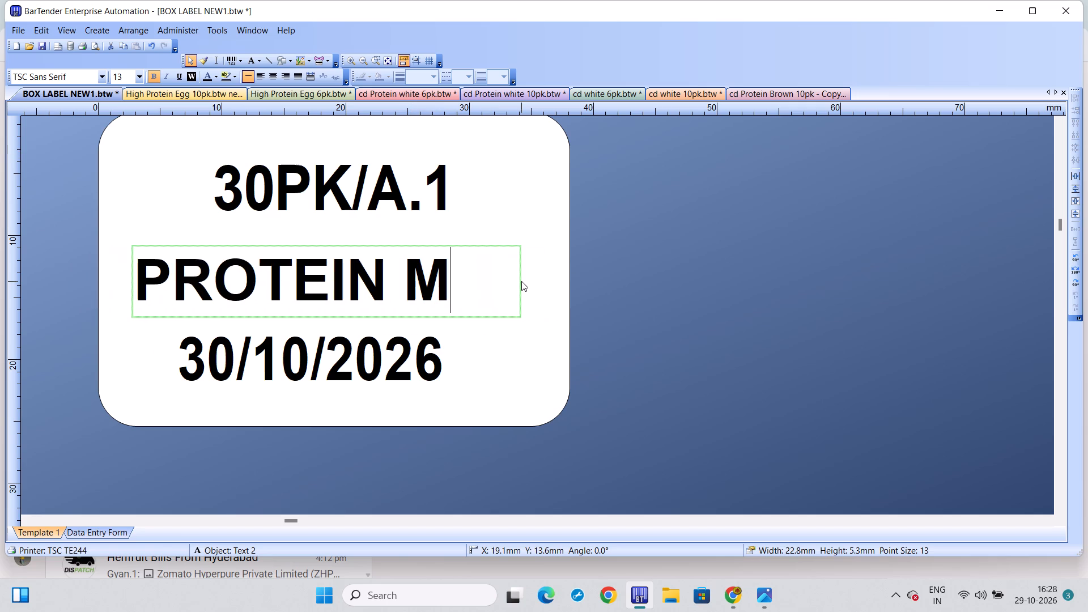
type("ax")
key("BackSpace")
key("BackSpace")
key("a")
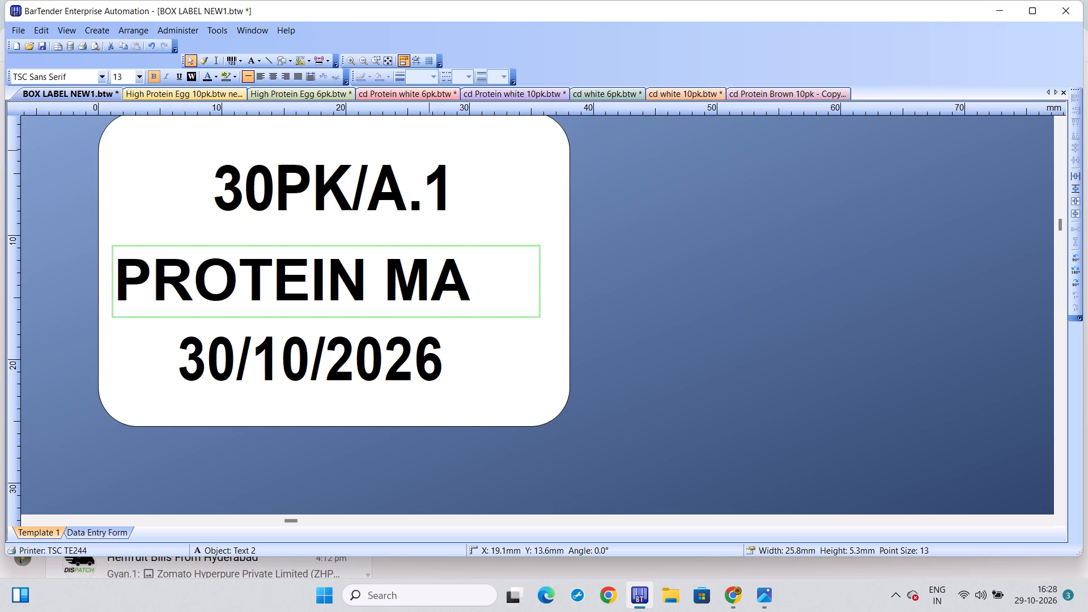
key("x")
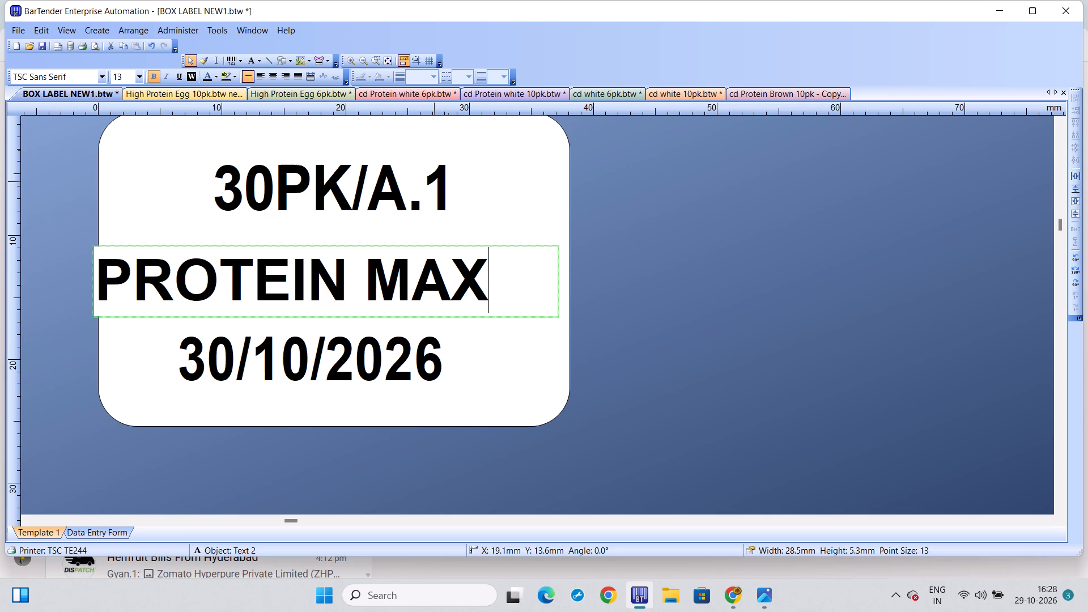
Print 20 copies of the PROTEIN MAX 30PK/A.1 box label on the TSC TE244 printer.
key("ctrl+p")
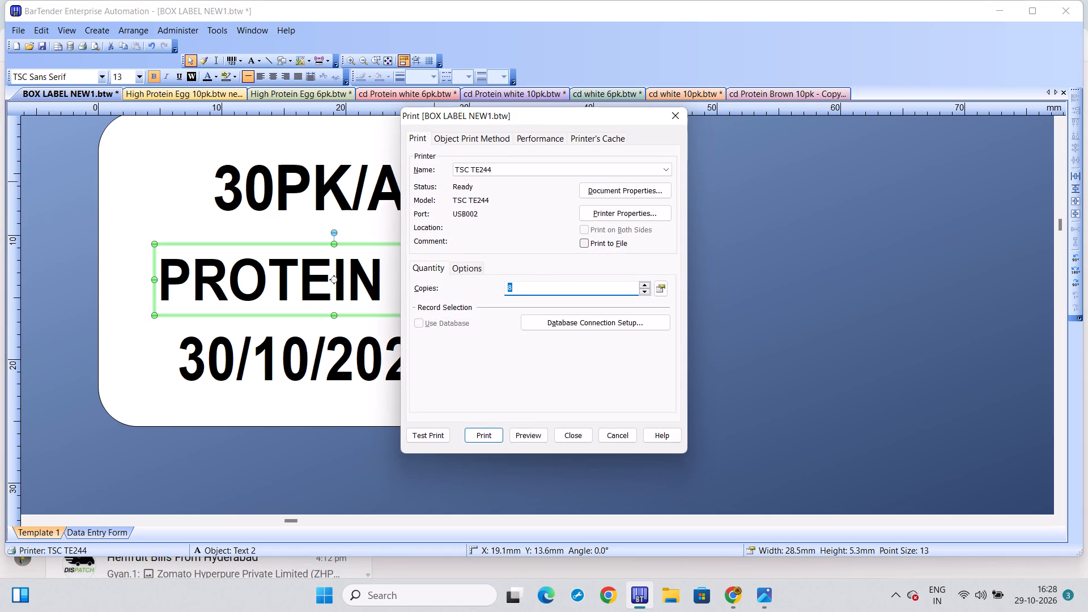
left_click(516, 287)
key("BackSpace")
key("2")
key("0")
left_click(484, 432)
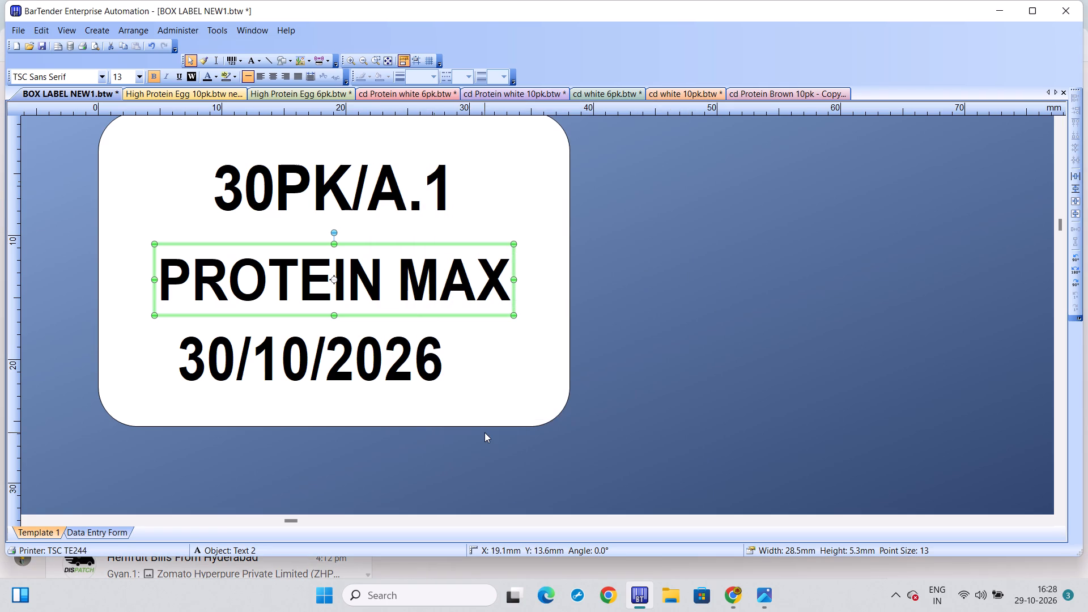
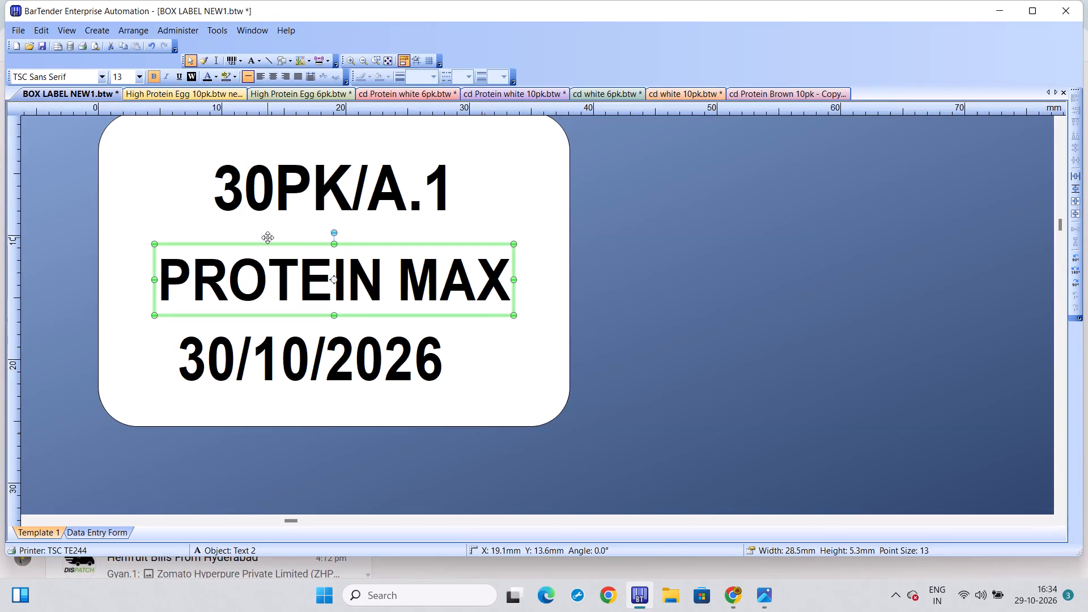
Change the pack code on the PROTEIN MAX box label's top line to 6PK/A.1.
left_click(271, 180)
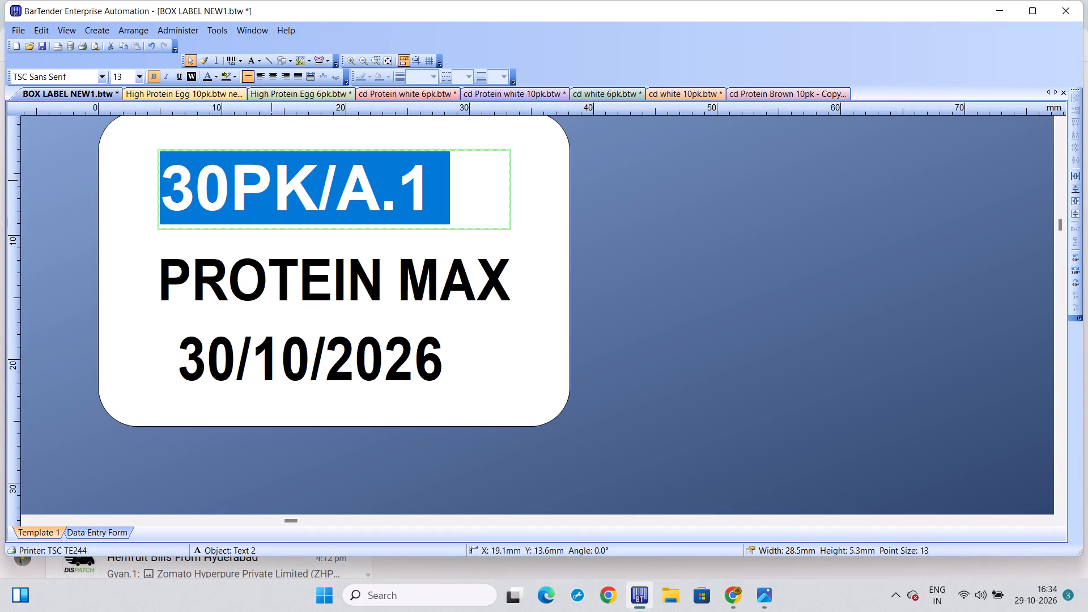
left_click(231, 175)
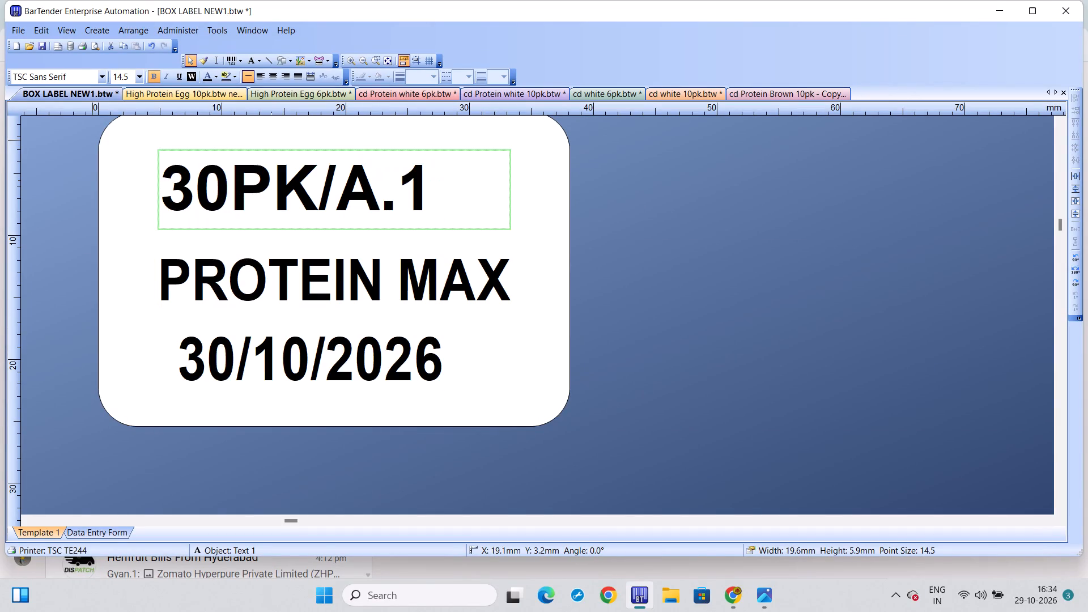
key("BackSpace")
key("1")
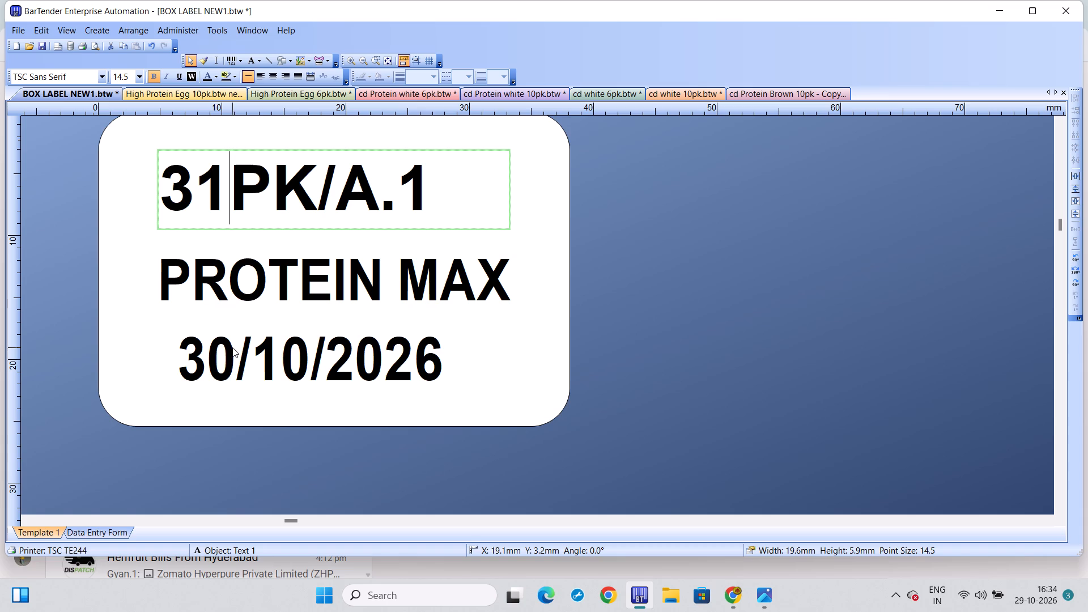
left_click(226, 187)
key("BackSpace")
key("BackSpace")
key("6")
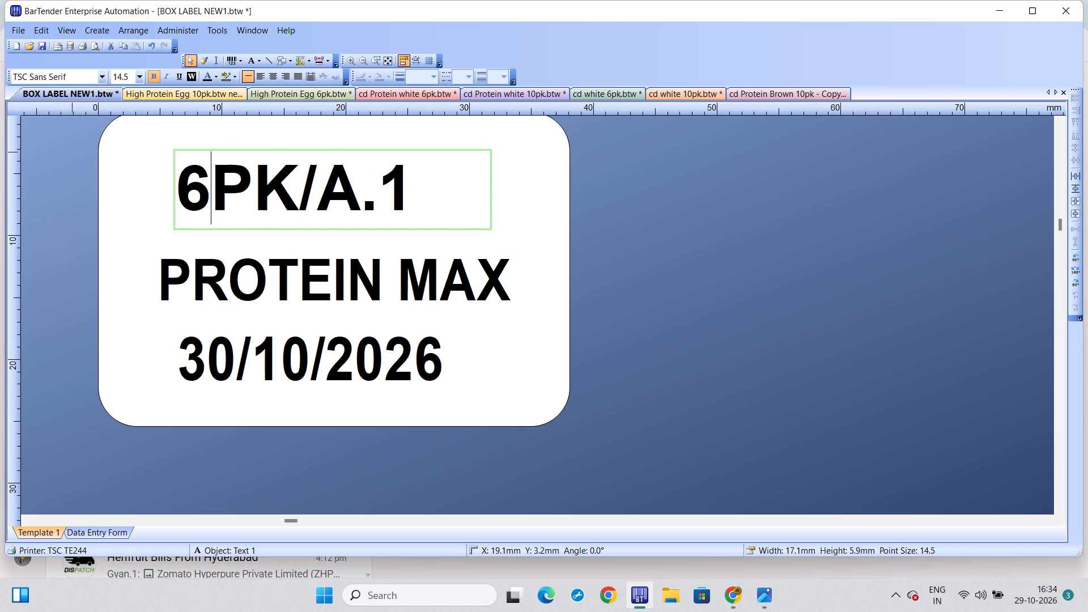
Set the date on the PROTEIN MAX box label to 31/10/2026.
left_click_drag(225, 351, 188, 348)
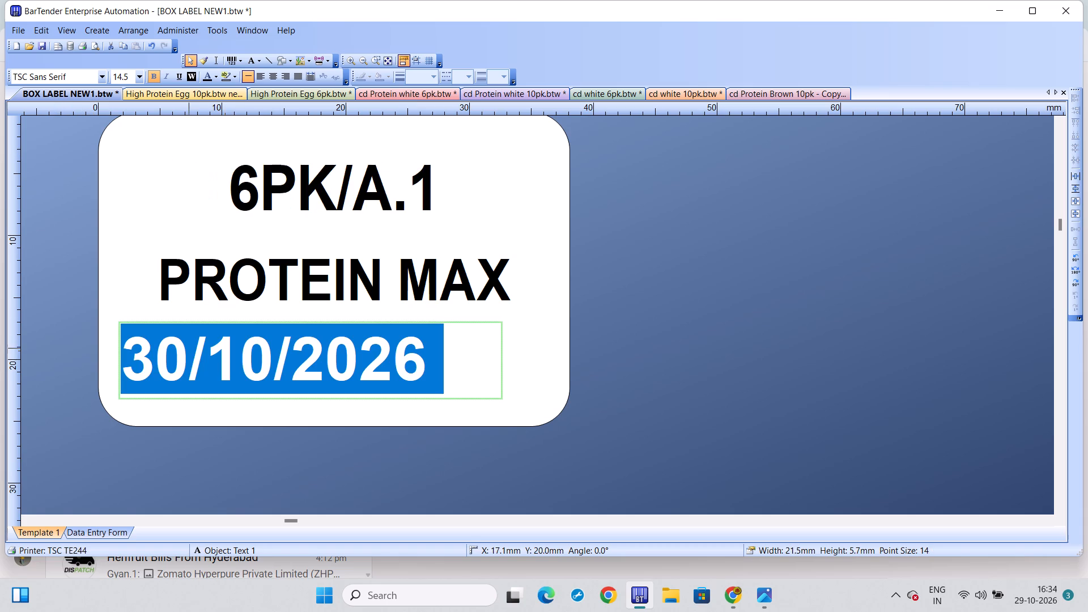
left_click_drag(188, 348, 186, 348)
left_click(186, 348)
key("BackSpace")
key("1")
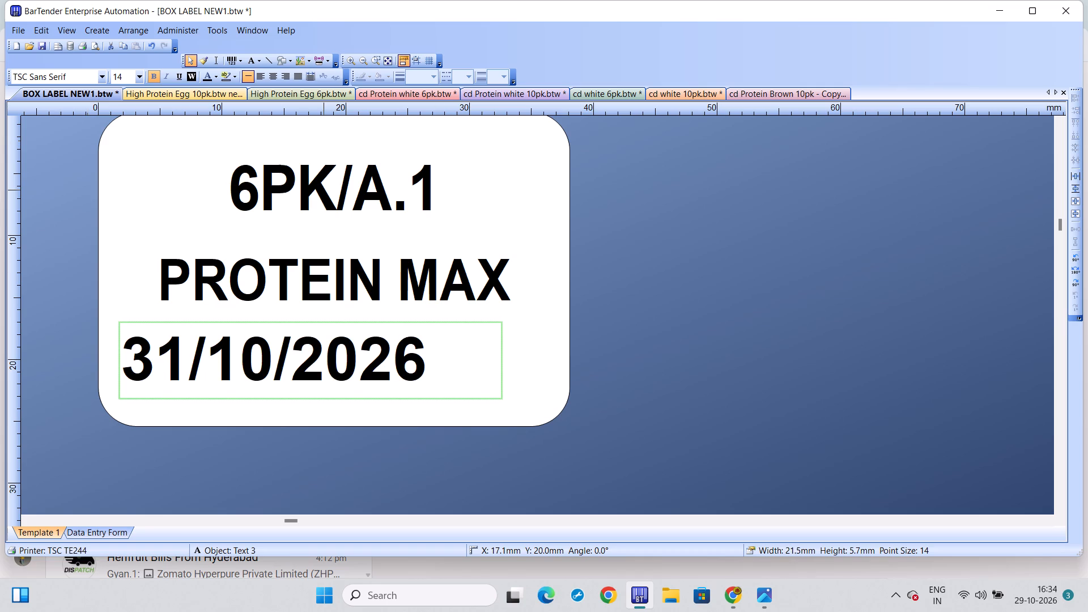
Print 6 copies of the PROTEIN MAX 6PK/A.1 box label on the TSC TE244 printer.
key("ctrl+p")
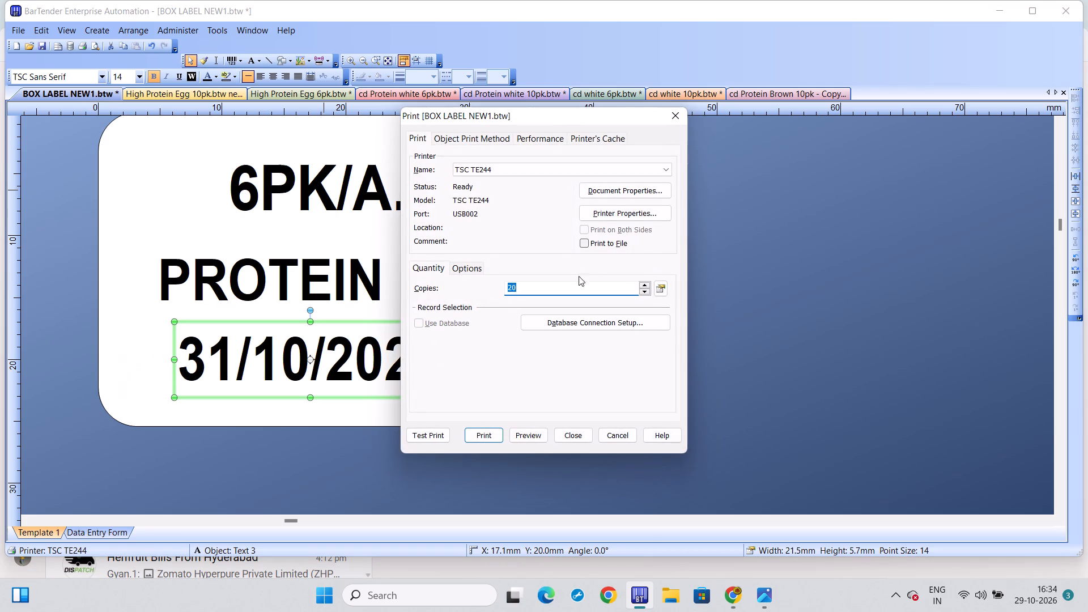
left_click(532, 285)
key("BackSpace")
key("BackSpace")
key("6")
left_click(488, 432)
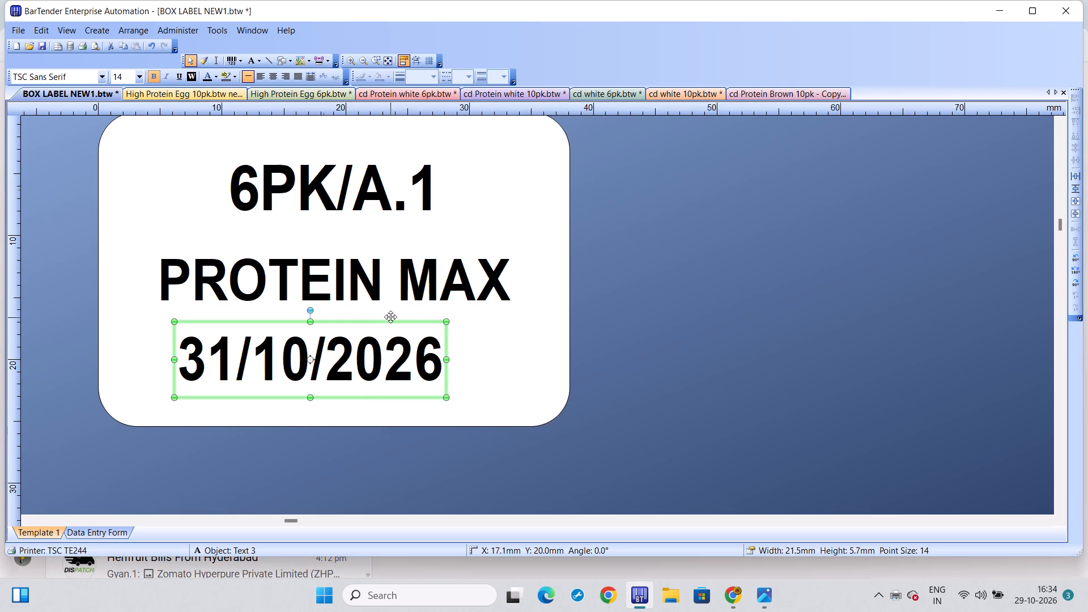
Change the product name on the box label's middle line to FARM WHITE.
left_click(382, 273)
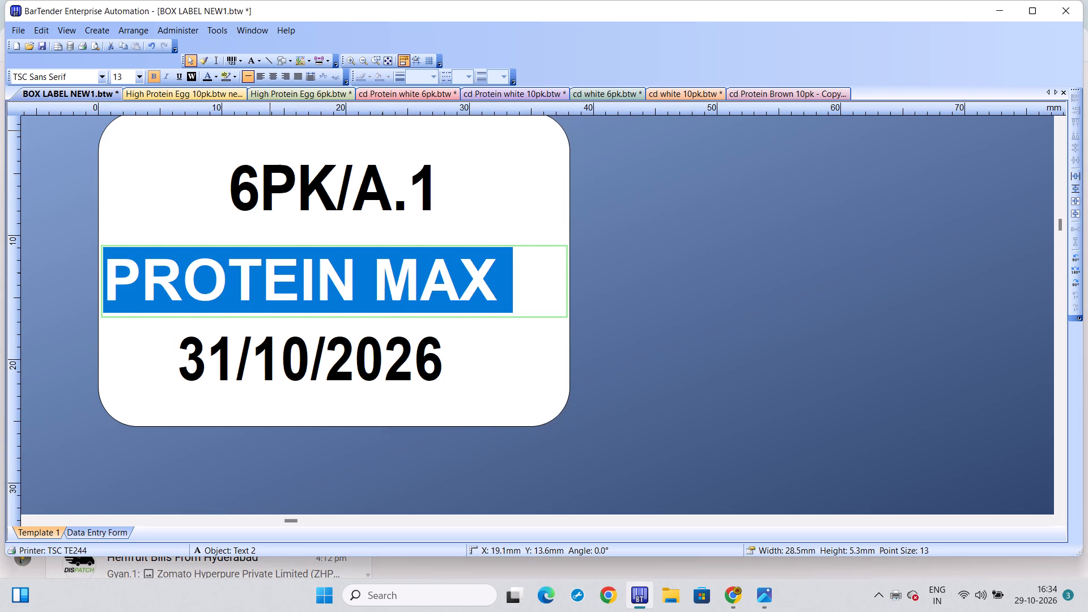
left_click(351, 261)
key("BackSpace")
key("BackSpace")
key("BackSpace")
key("BackSpace")
key("BackSpace")
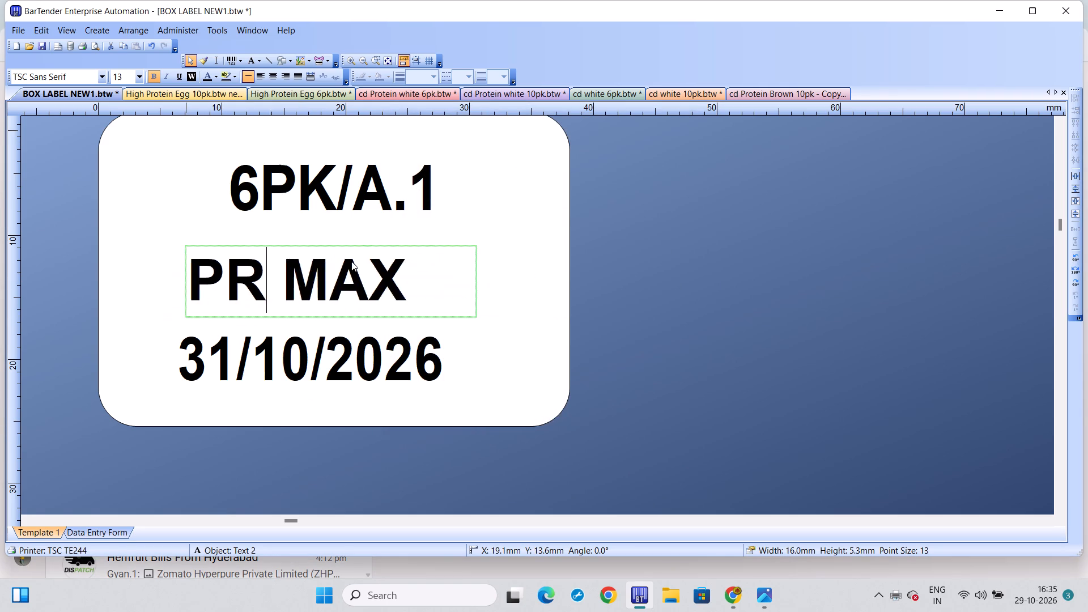
key("BackSpace")
key("BackSpace")
type("FAR")
key("m")
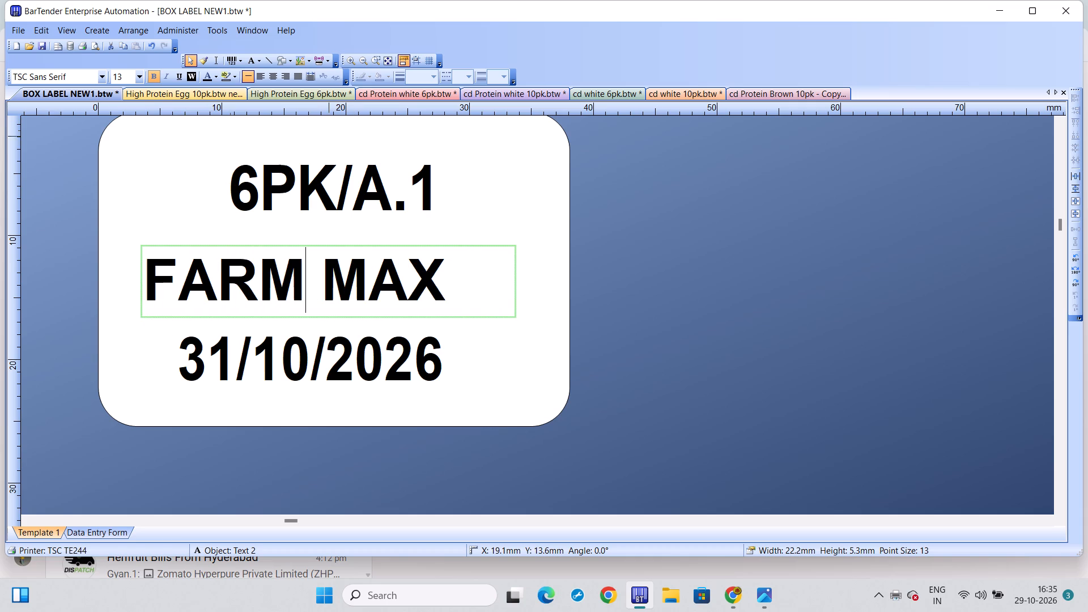
left_click(447, 268)
key("BackSpace")
key("BackSpace")
key("BackSpace")
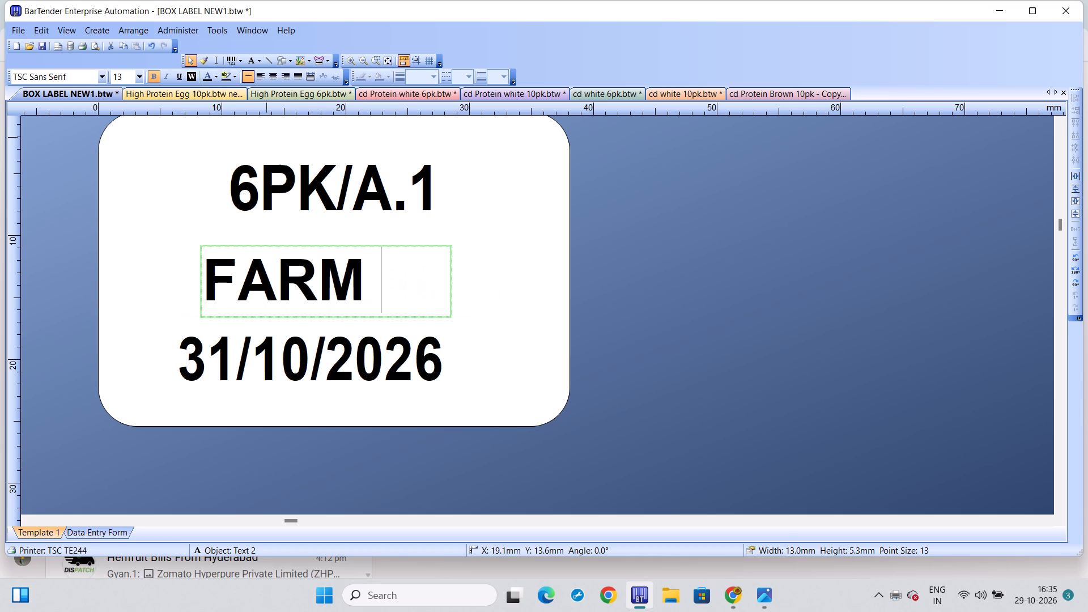
type("WHITE")
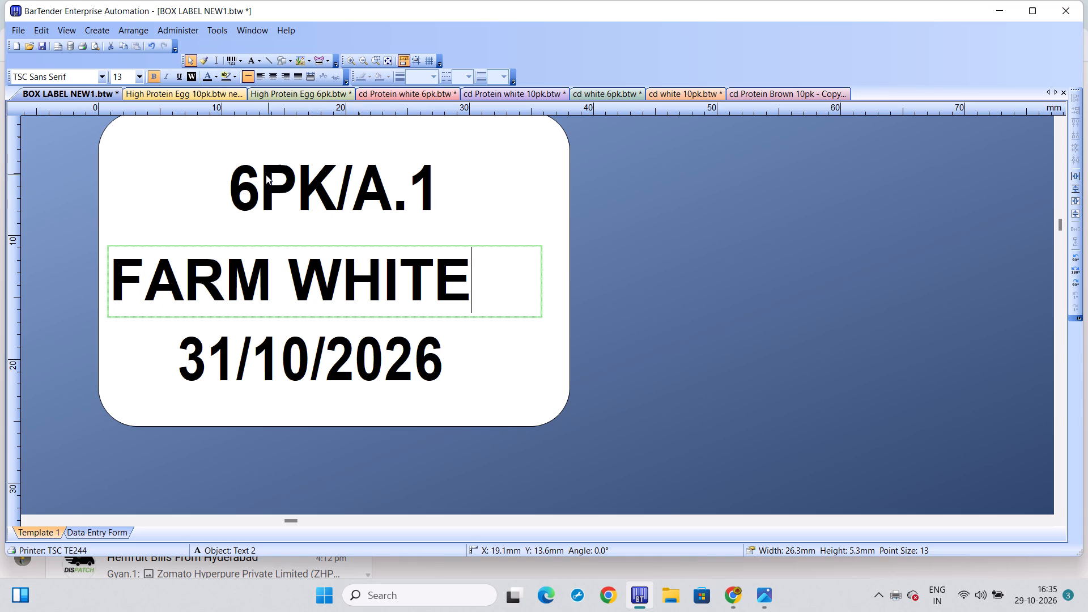
Change the pack code on the FARM WHITE box label's top line to 10PK/A.1.
left_click(262, 176)
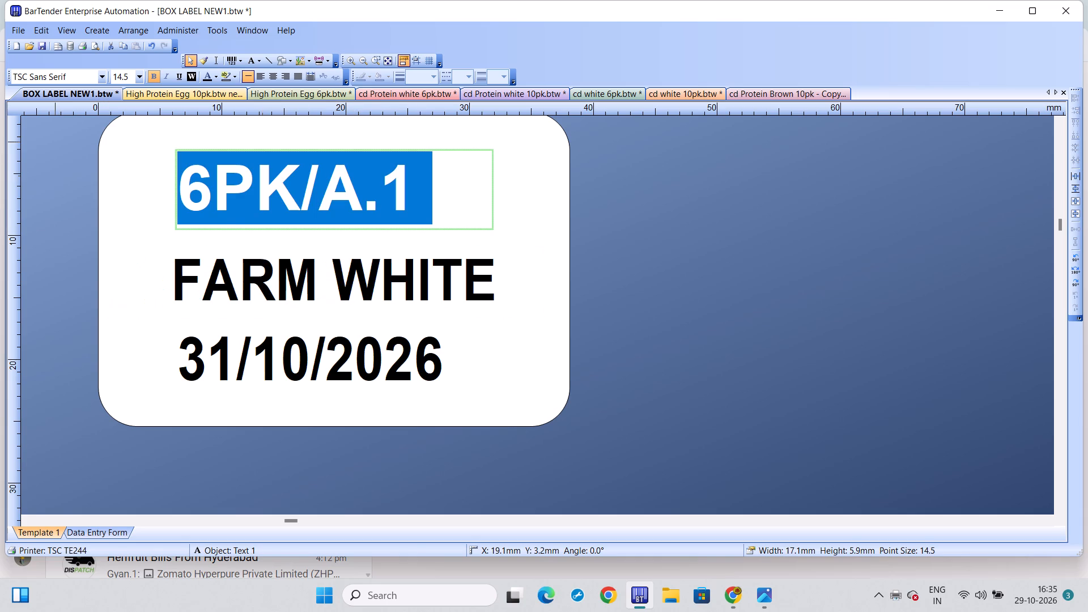
left_click(211, 177)
key("BackSpace")
type("10")
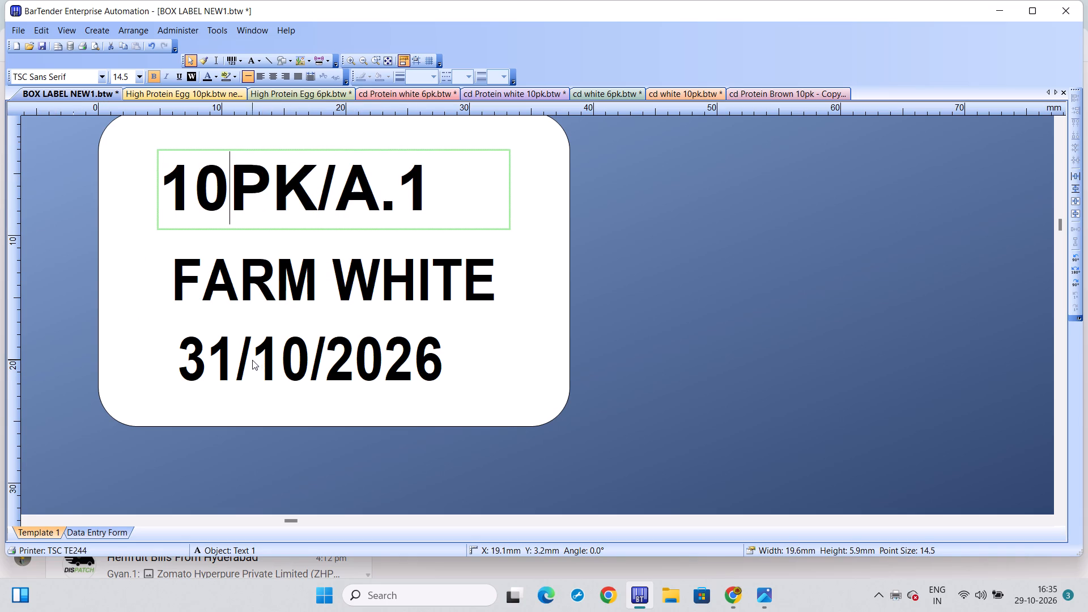
Print 6 copies of the FARM WHITE 10PK/A.1 box label on the TSC TE244 printer.
key("ctrl+p")
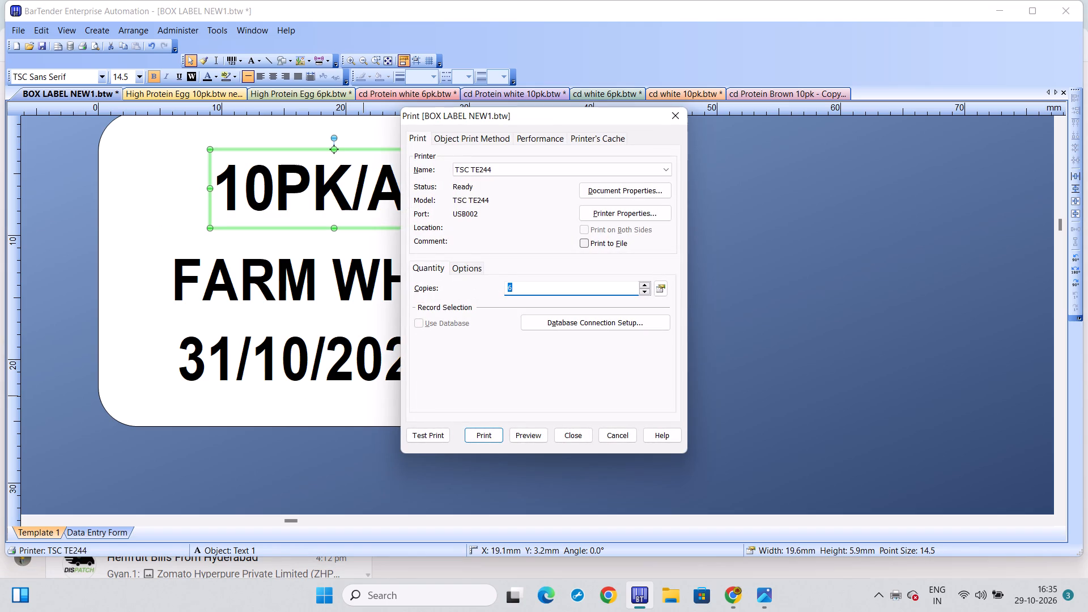
left_click(529, 288)
left_click(497, 428)
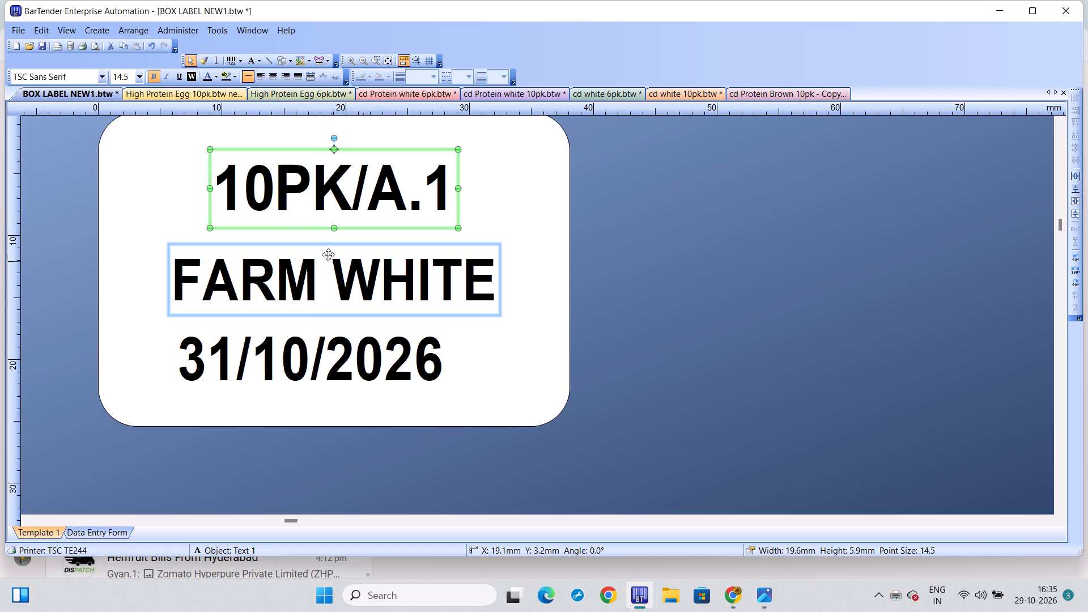
Change the product name on the box label's middle line to JUMBO.
left_click(319, 282)
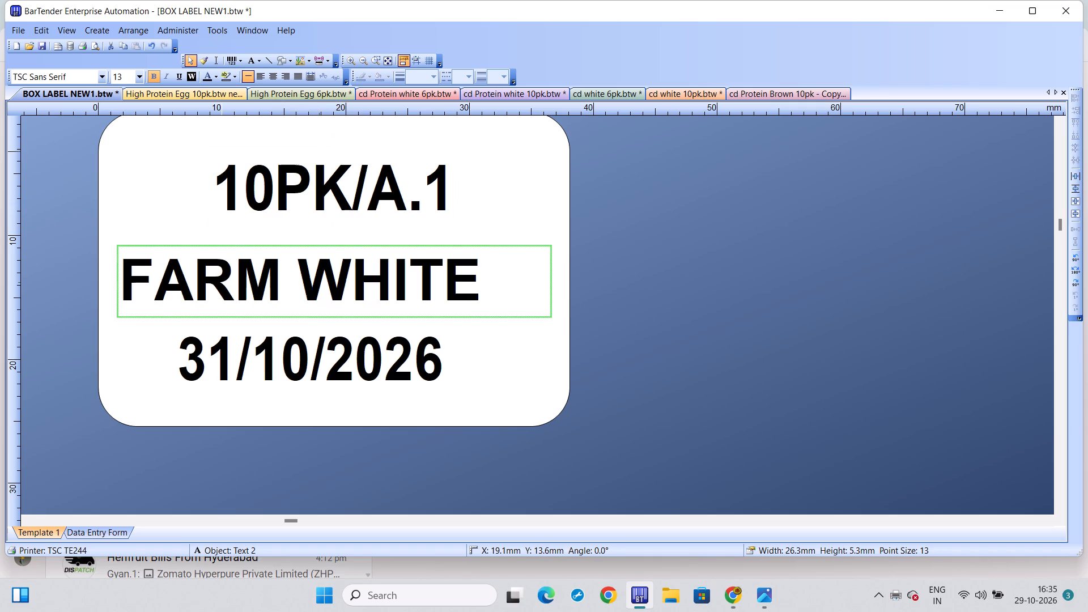
left_click(285, 280)
key("BackSpace")
key("BackSpace")
key("BackSpace")
key("BackSpace")
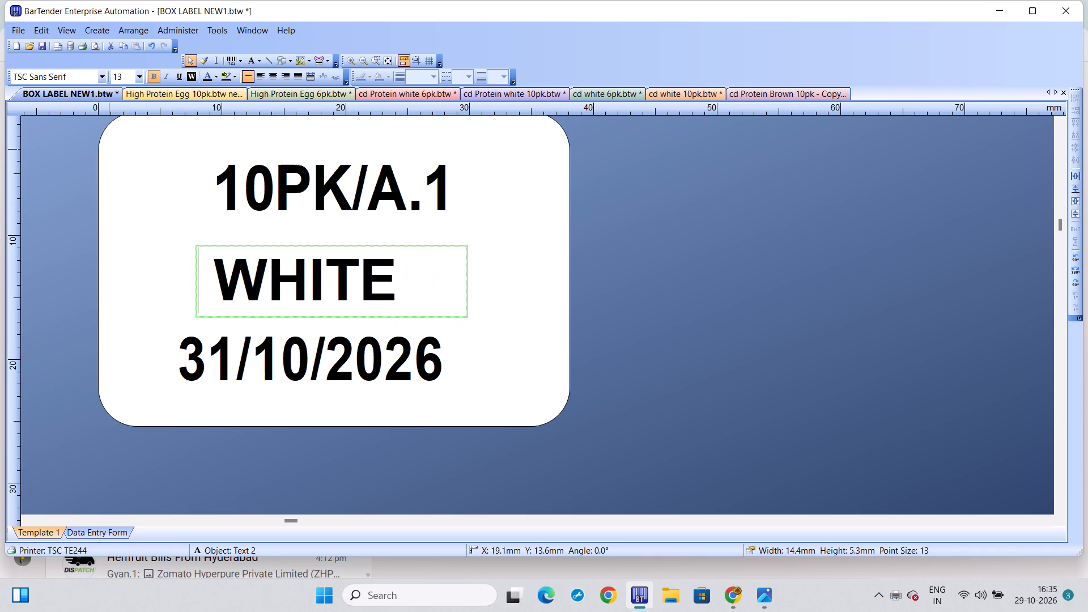
type("JUMBO")
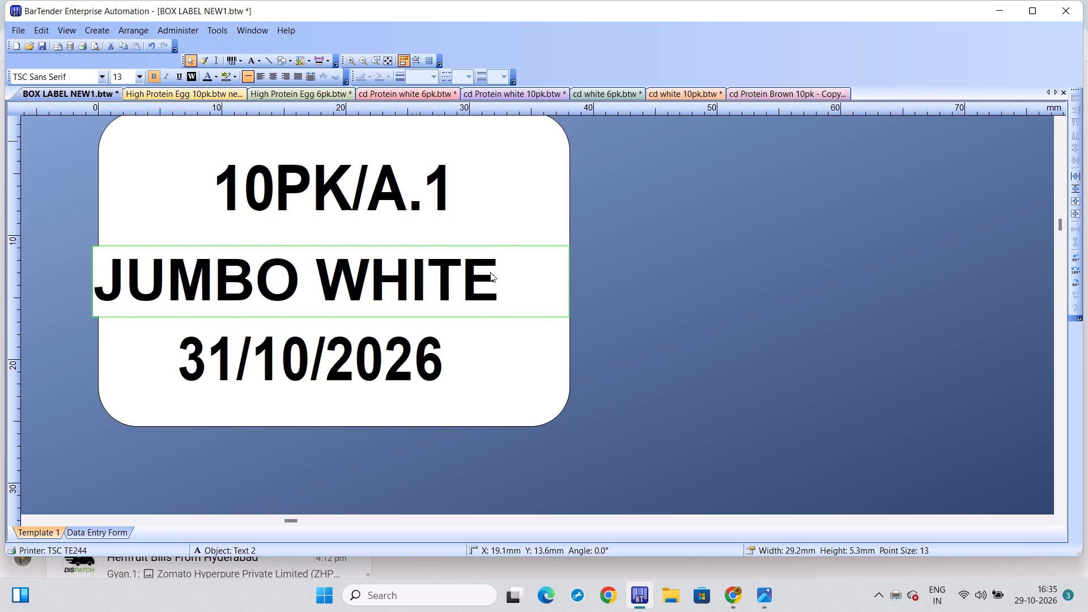
left_click(504, 270)
key("BackSpace")
key("BackSpace")
key("BackSpace")
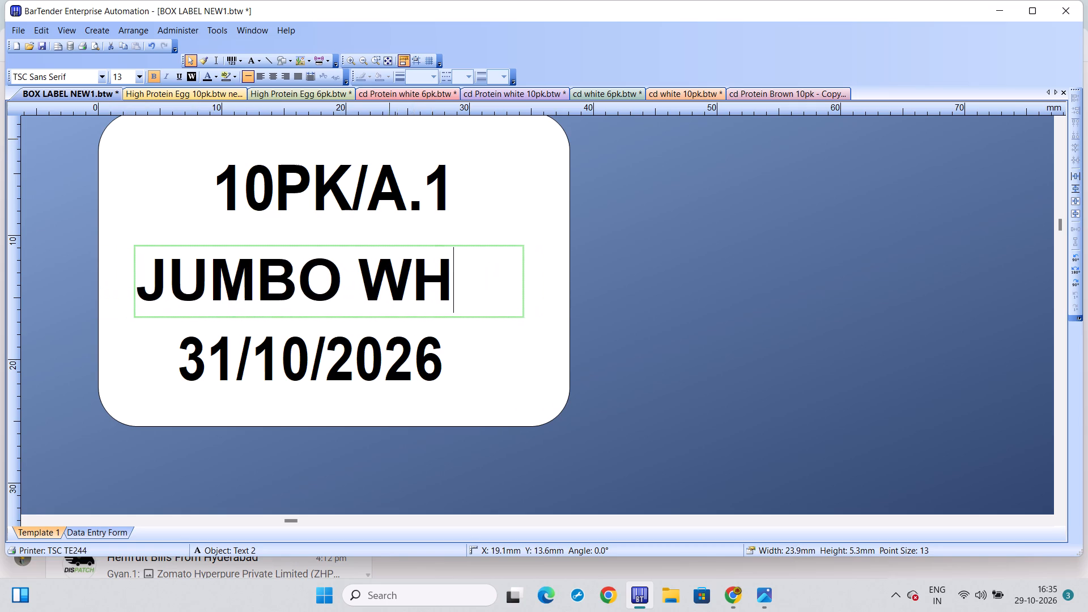
key("BackSpace")
key("BackSpace")
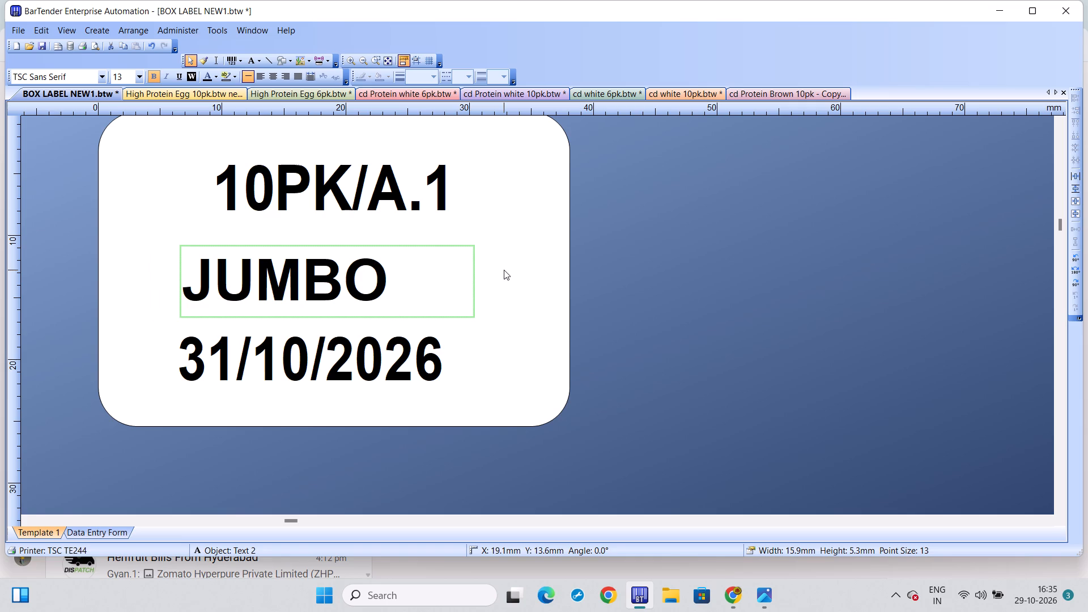
Print 4 copies of the JUMBO 10PK/A.1 box label on the TSC TE244 printer.
key("ctrl+p")
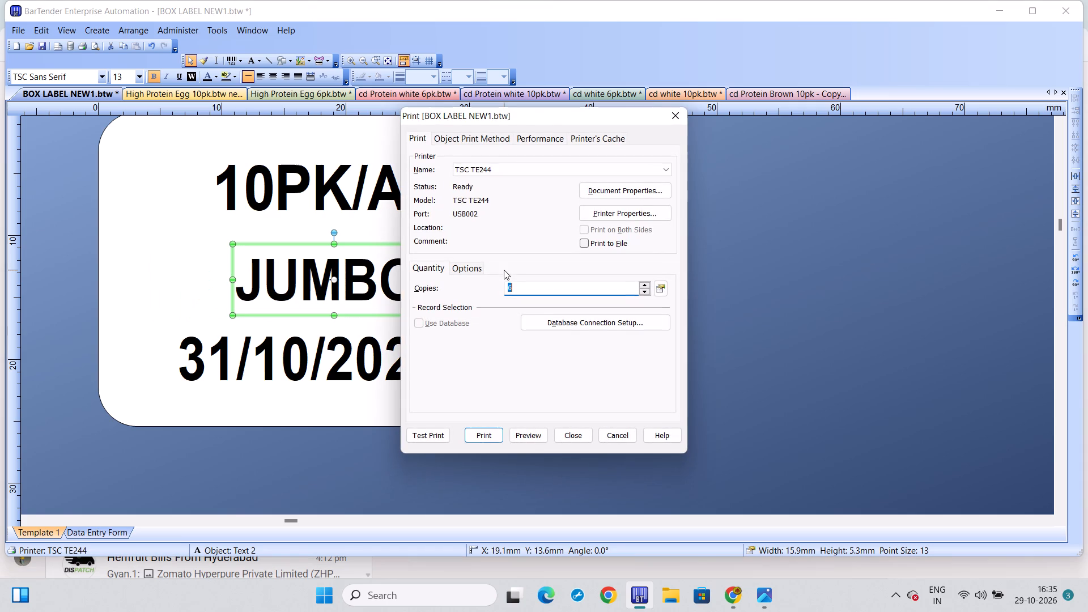
left_click(543, 288)
key("BackSpace")
key("4")
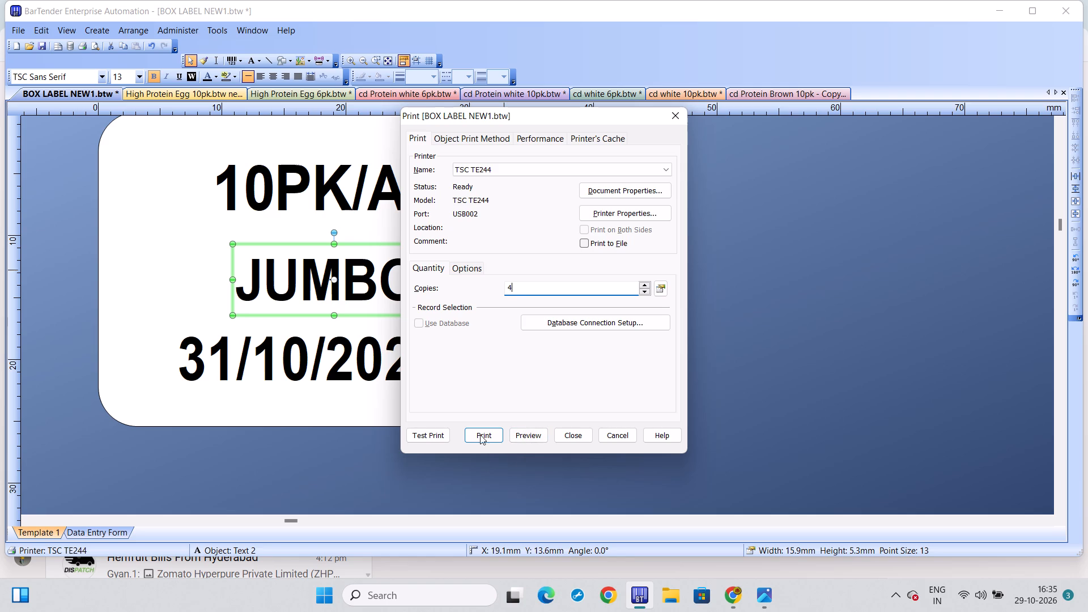
left_click(480, 430)
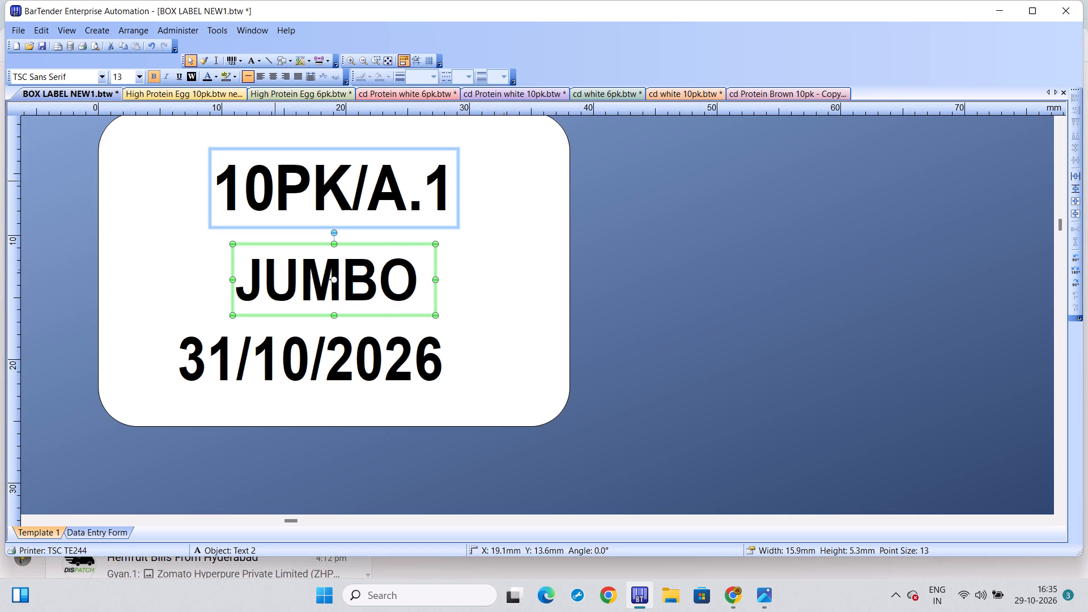
Change the product name on the box label's middle line to NOICE PROTEIN.
left_click(422, 266)
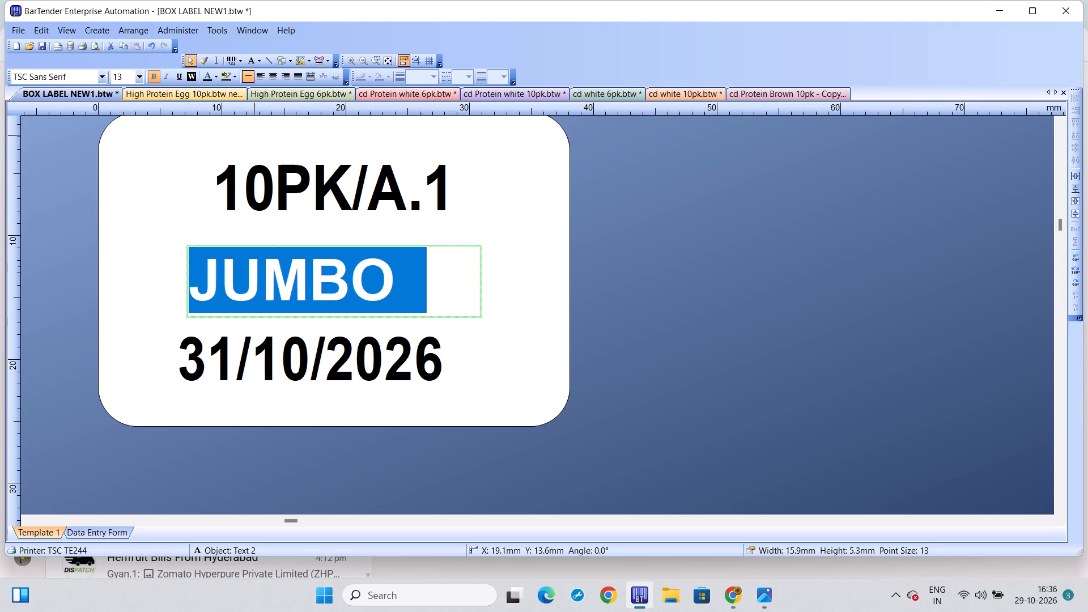
key("BackSpace")
key("BackSpace")
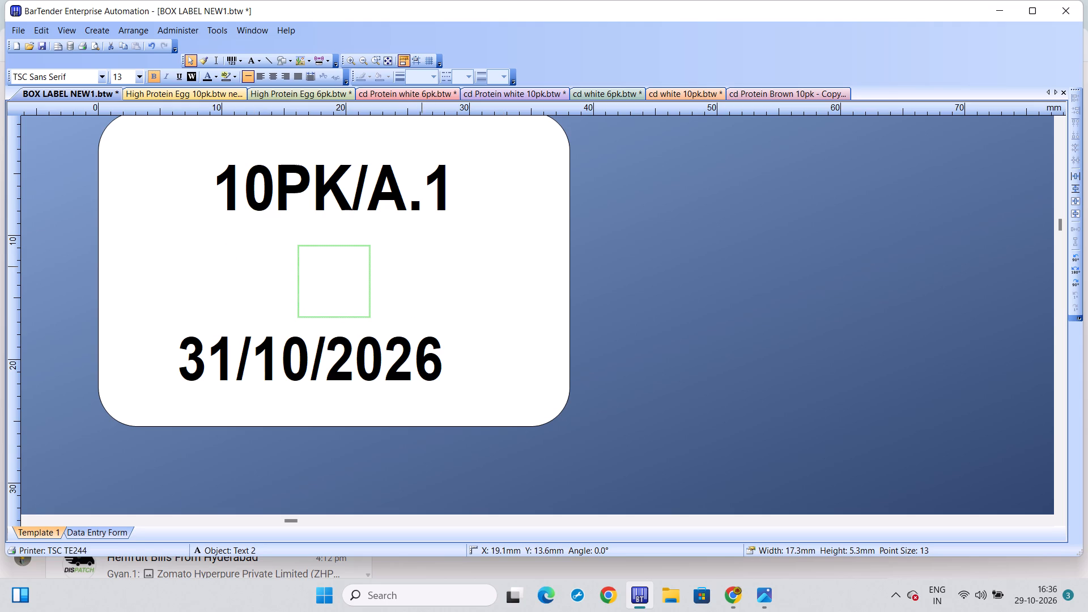
type("NOI")
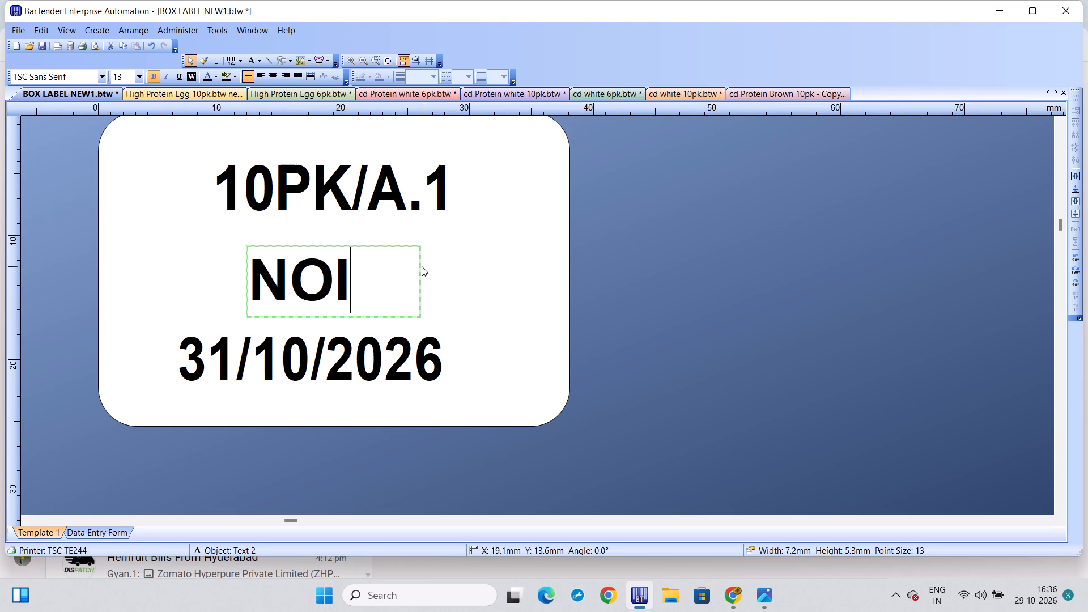
type("CE")
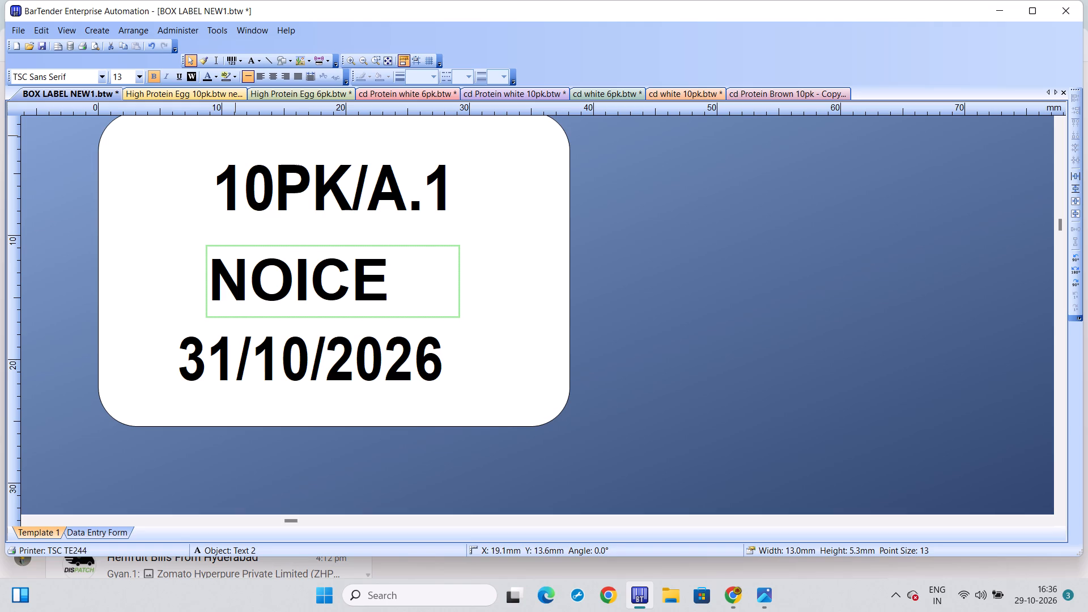
key("space")
type("PROTEIN")
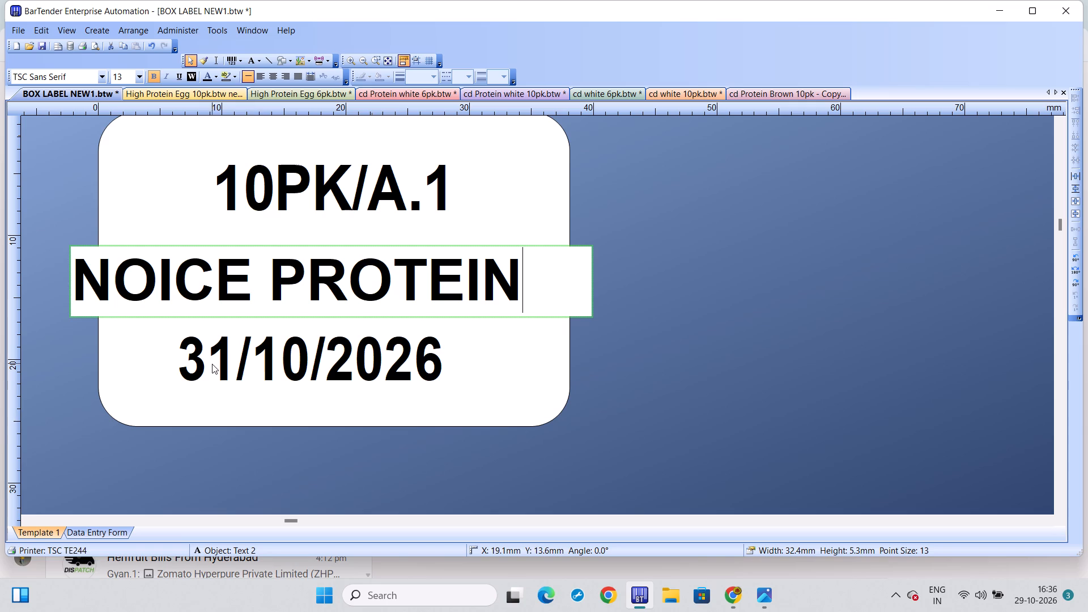
Change the date on the box label's bottom line to 30/10/2026.
left_click(240, 352)
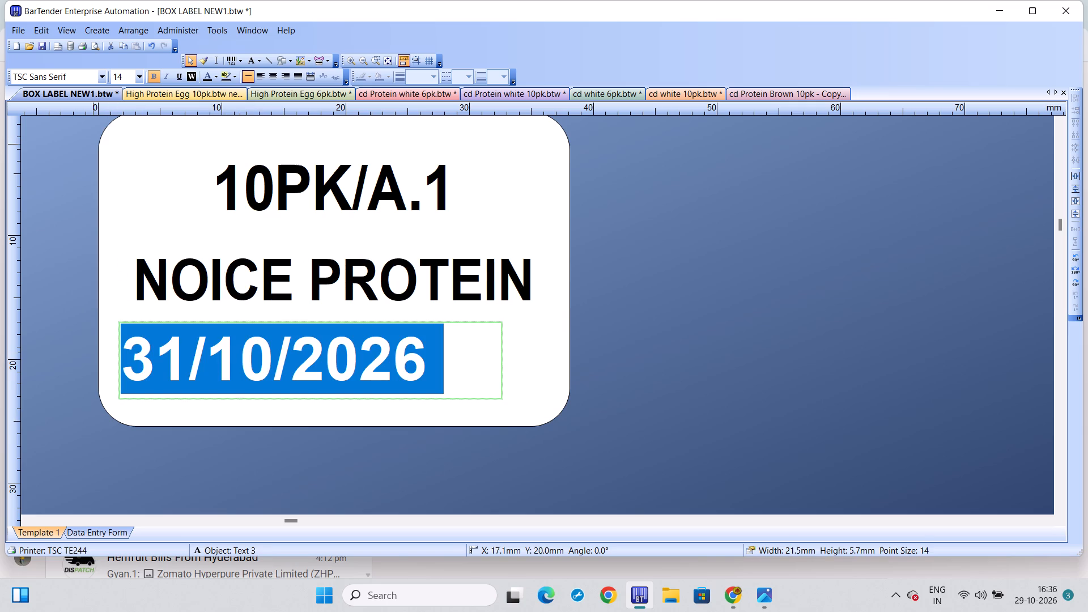
left_click(192, 351)
key("BackSpace")
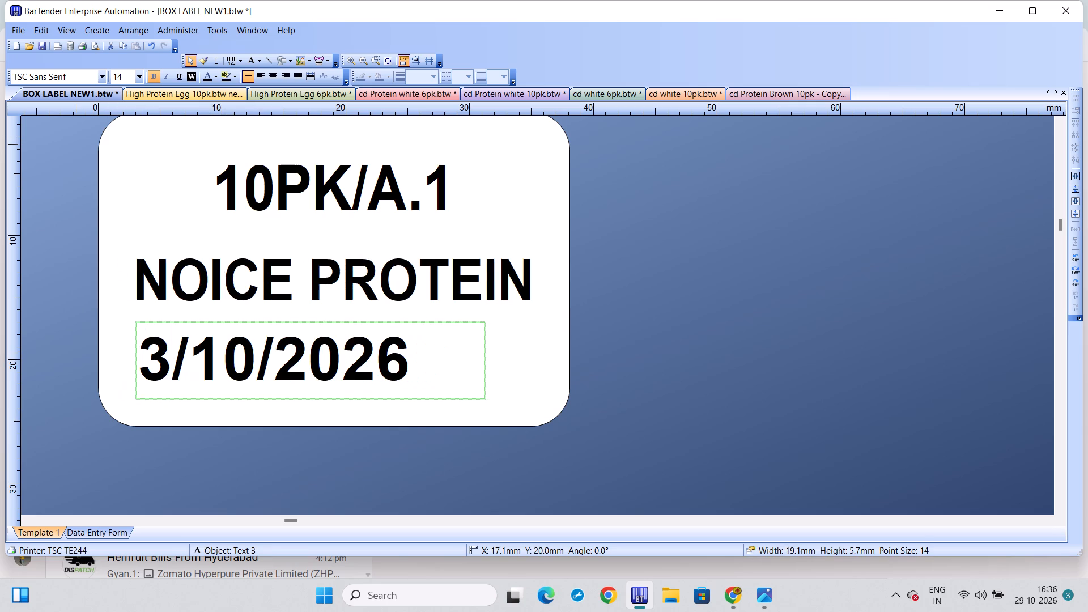
key("0")
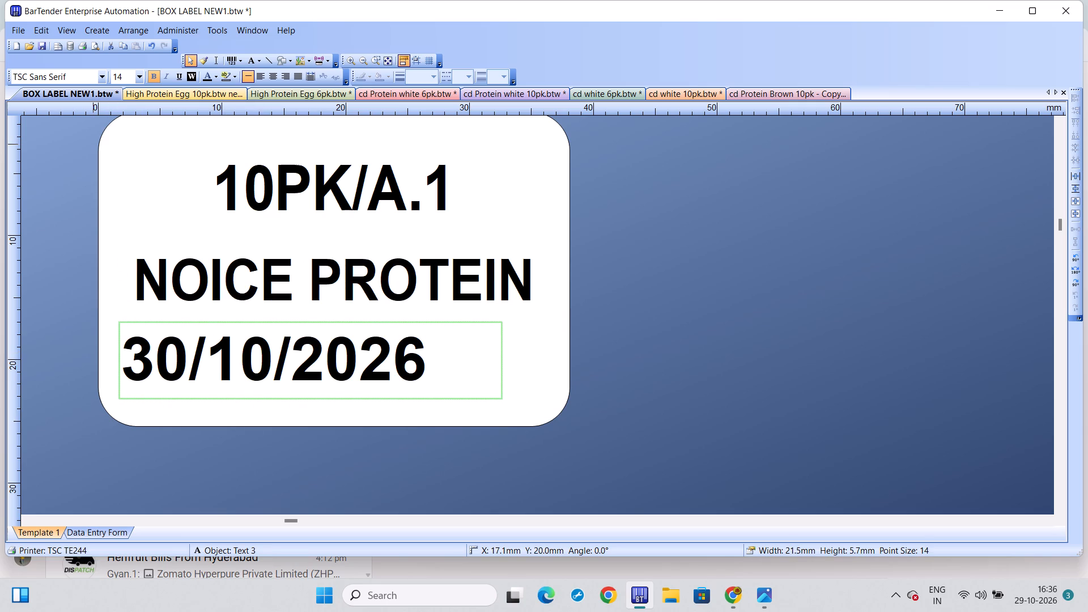
Change the pack code on the box label's top line to 06PK/A.1.
left_click(274, 186)
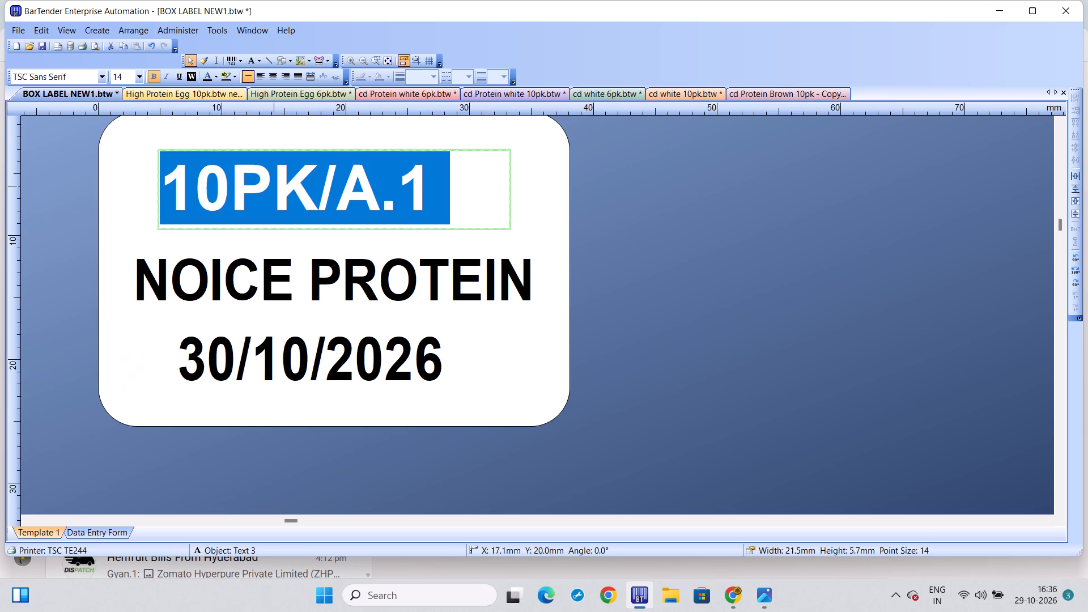
left_click(229, 190)
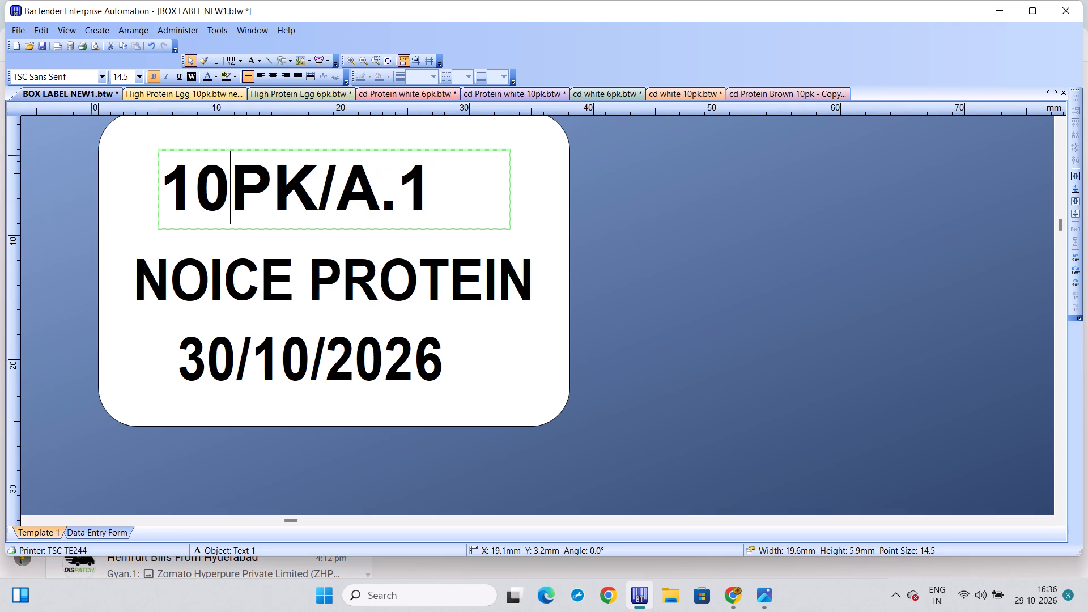
key("BackSpace")
key("BackSpace")
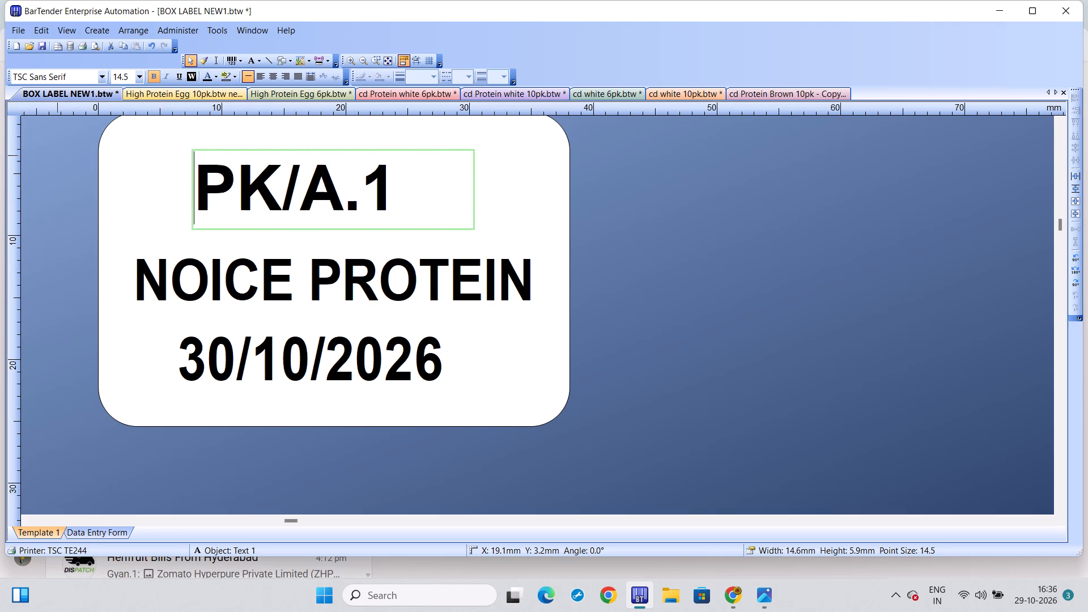
type("06")
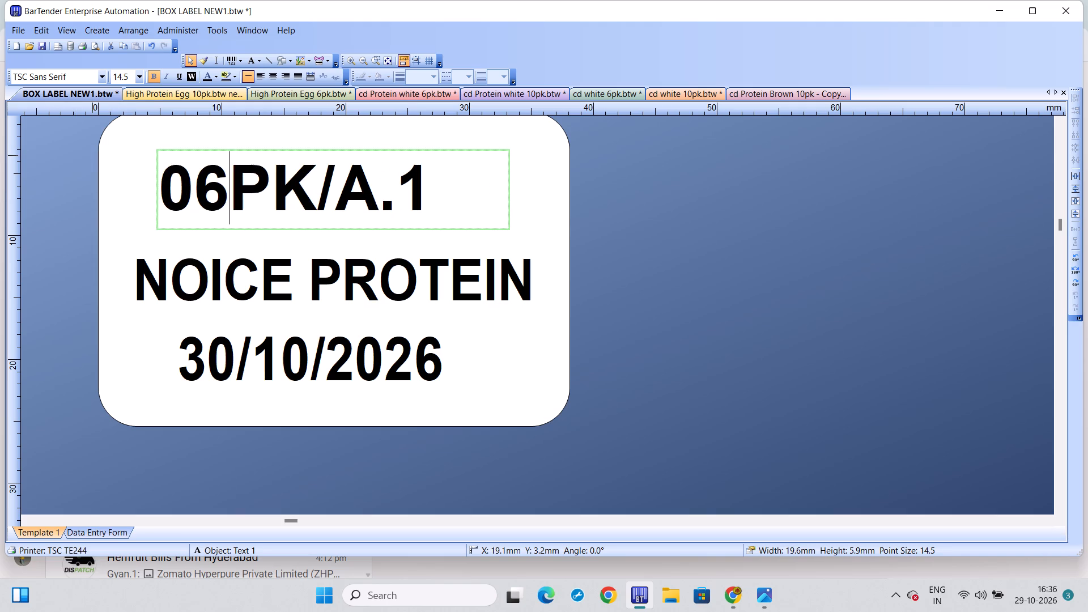
Print 60 copies of the NOICE PROTEIN 06PK/A.1 box label on the TSC TE244 printer.
key("ctrl+p")
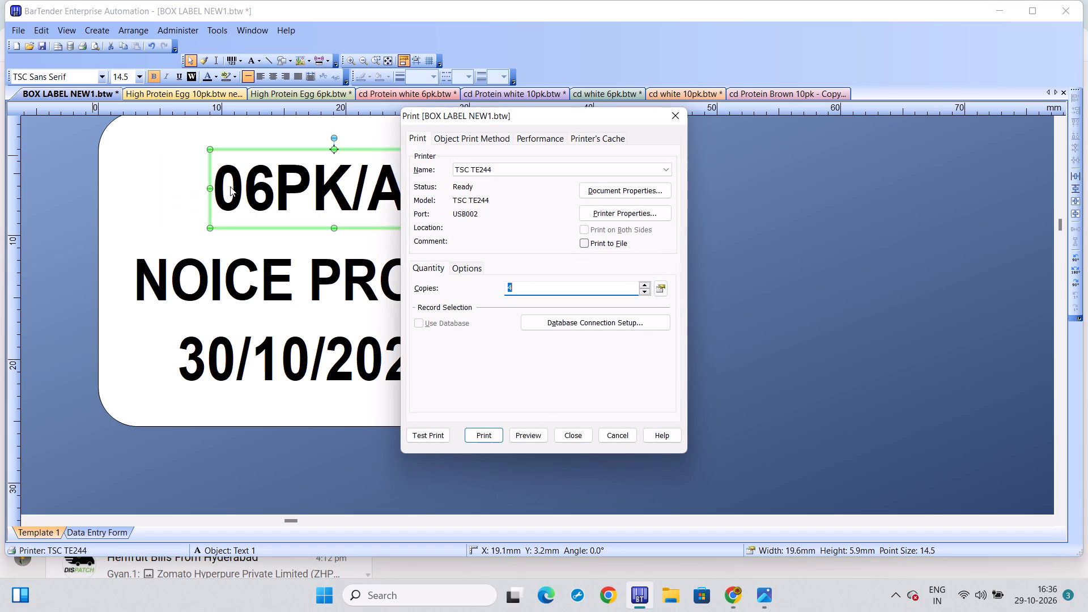
left_click(516, 291)
key("BackSpace")
type("60")
left_click(473, 439)
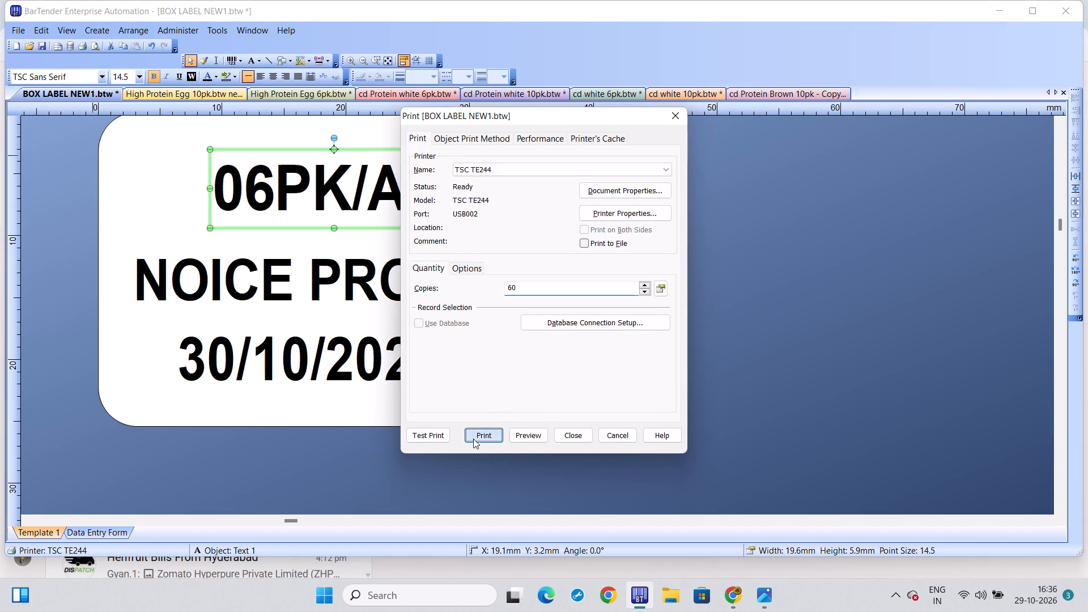
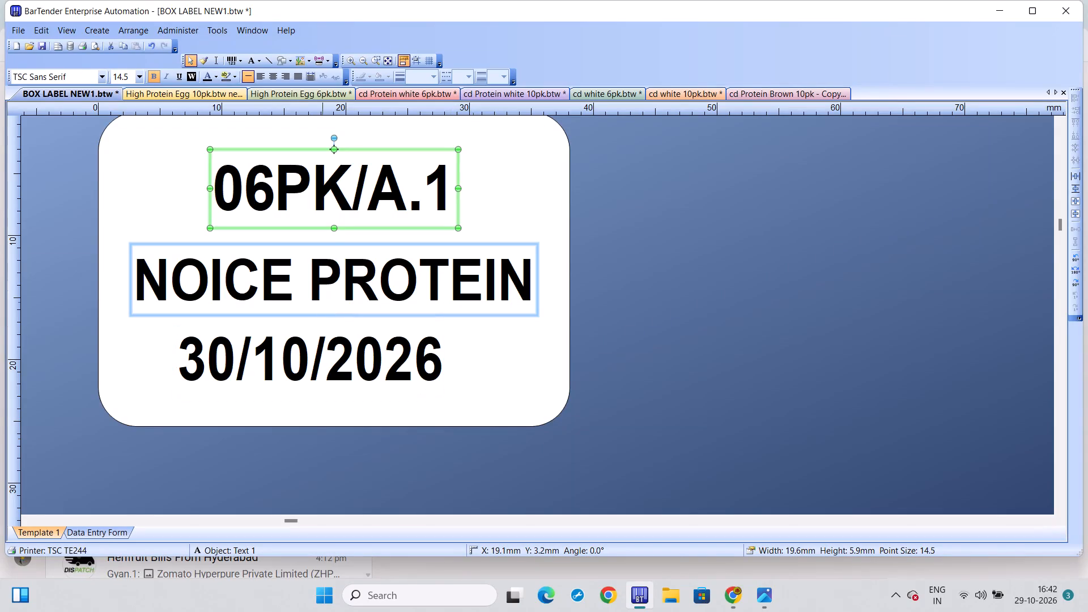
Change the product name on the box label's middle line to TABLE WHITE.
left_click(291, 270)
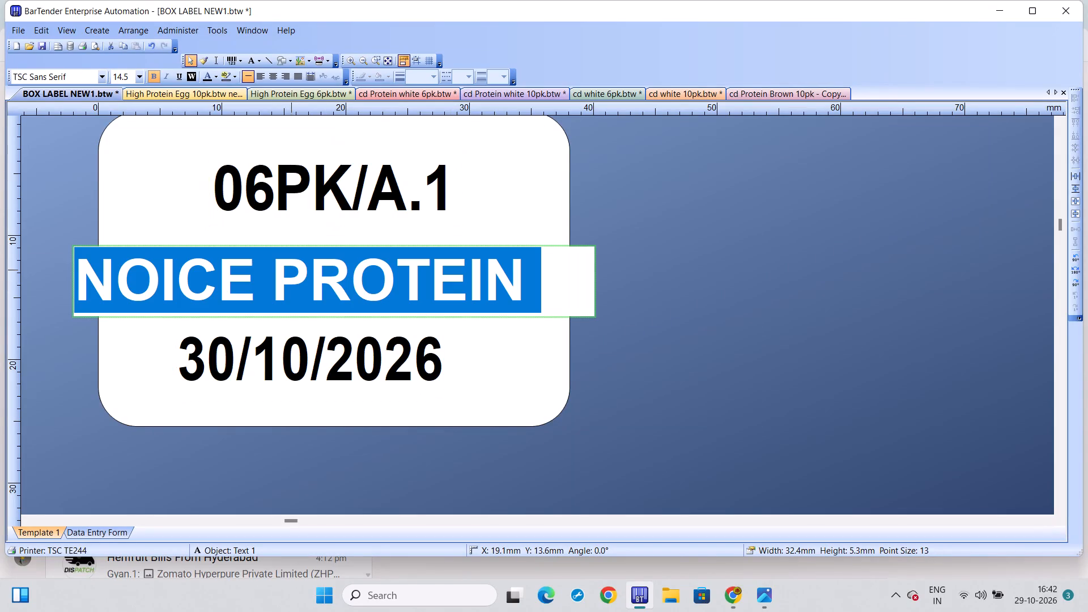
left_click(253, 259)
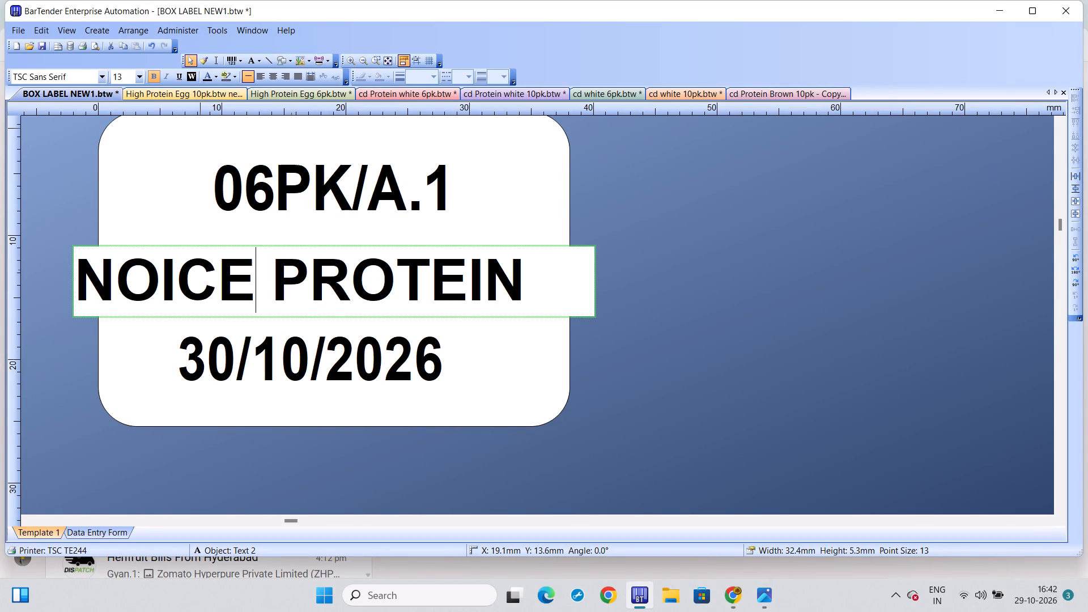
key("BackSpace")
key("BackSpace")
key("BackSpace")
key("BackSpace")
key("BackSpace")
type("TABLE")
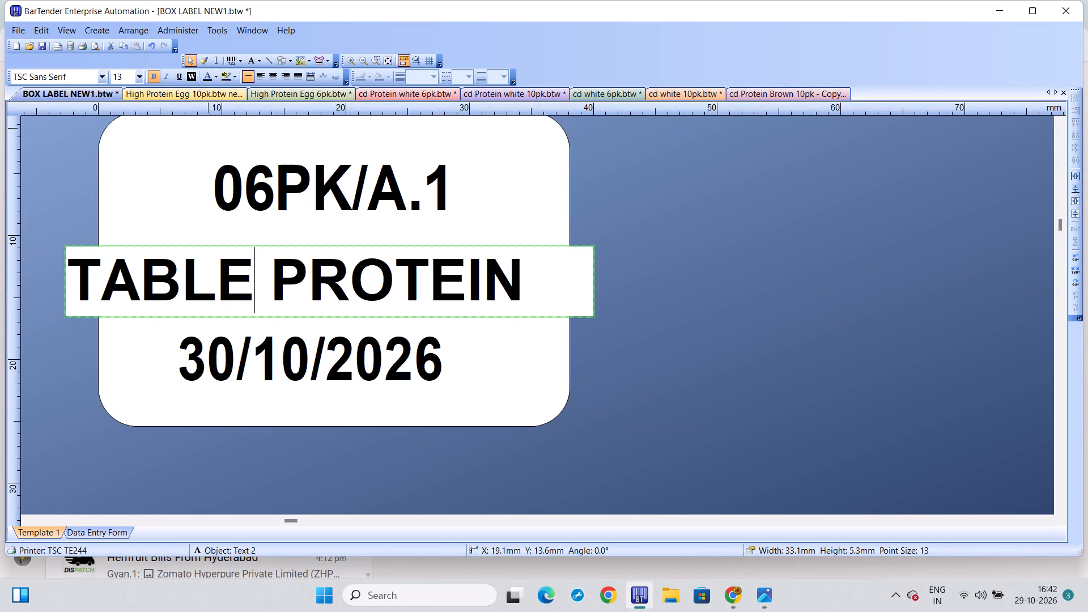
left_click(528, 267)
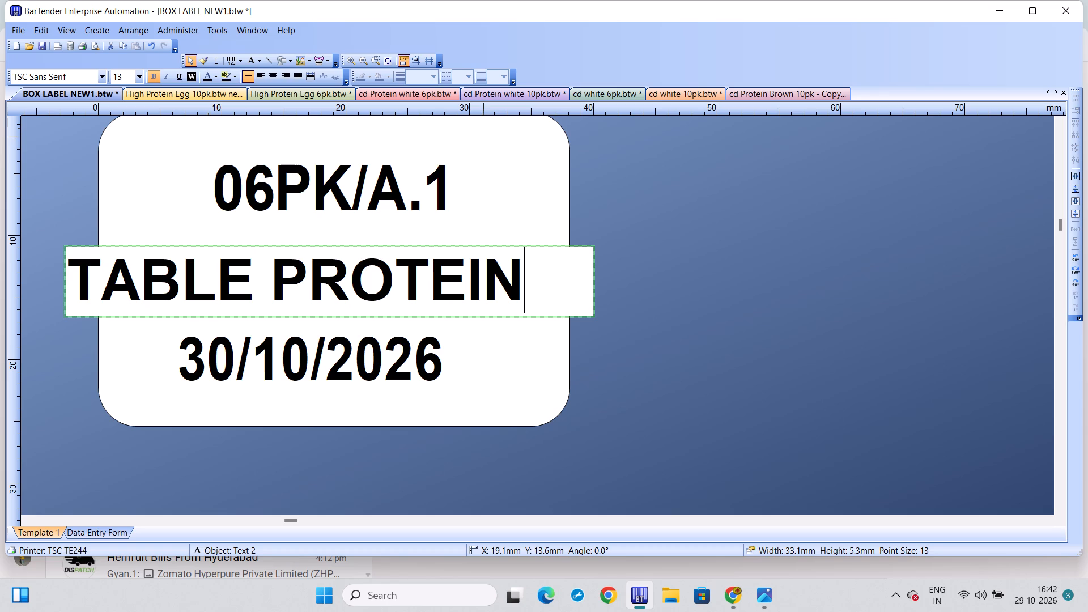
key("BackSpace")
key("BackSpace")
key("BackSpace")
key("BackSpace")
key("BackSpace")
key("BackSpace")
key("BackSpace")
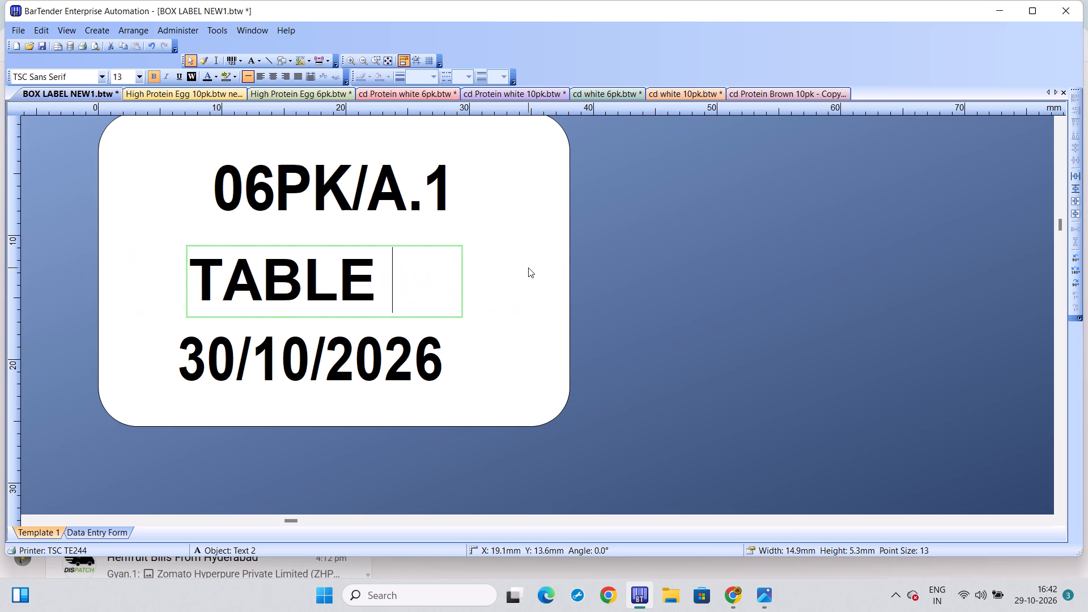
type("WHITE")
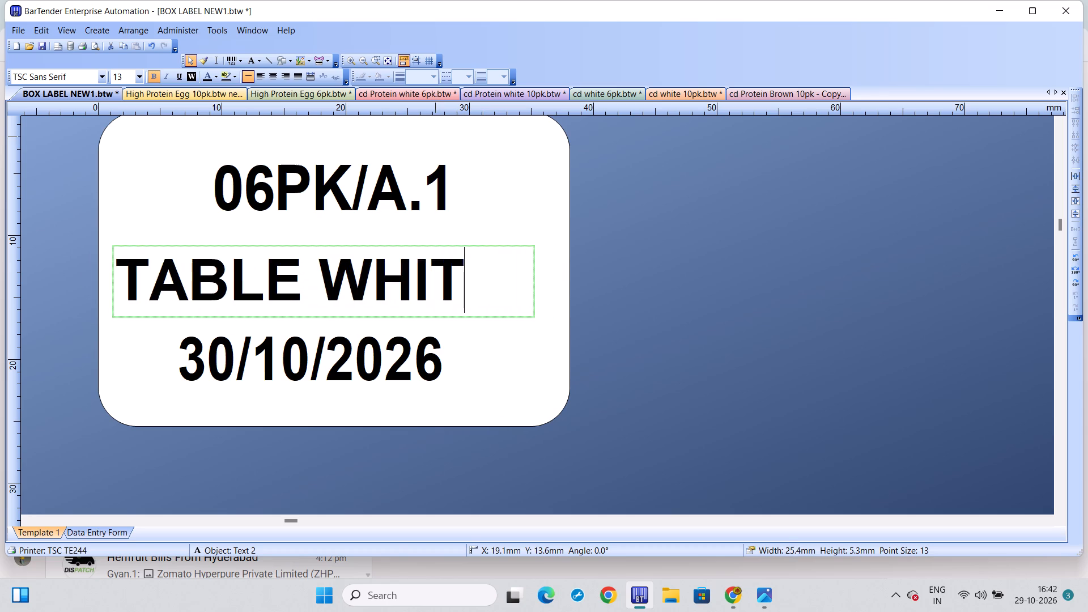
Change the date on the box label's bottom line to 31/10/2026.
left_click(236, 346)
left_click(189, 346)
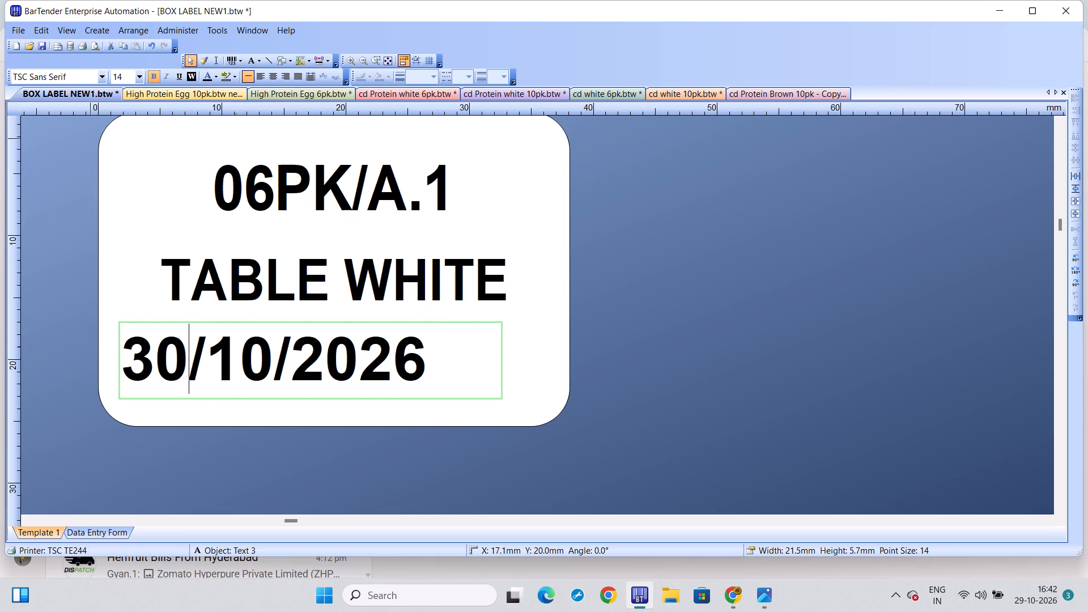
key("BackSpace")
key("1")
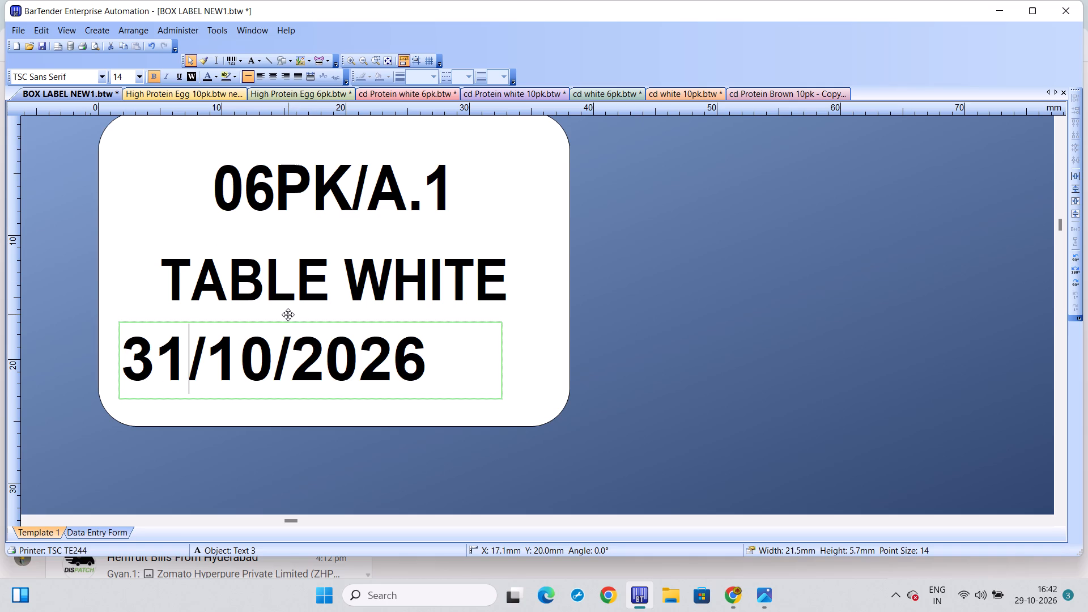
Change the pack code on the box label's top line to 6PK/A.1.
left_click_drag(231, 188, 198, 168)
left_click(198, 168)
key("BackSpace")
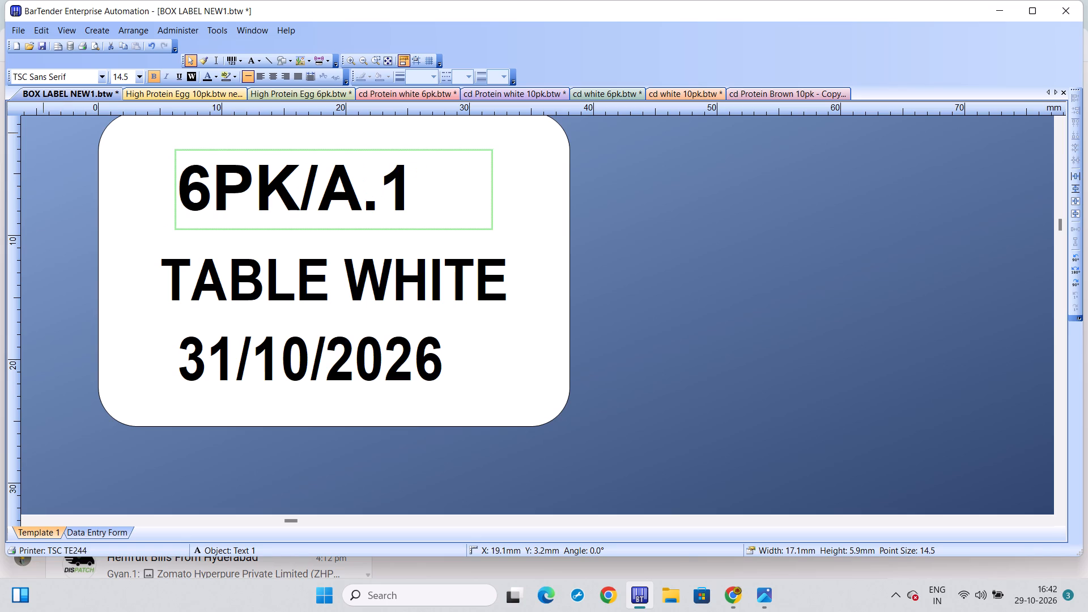
Print 14 copies of the TABLE WHITE 6PK/A.1 box label on the TSC TE244 printer.
key("ctrl+p")
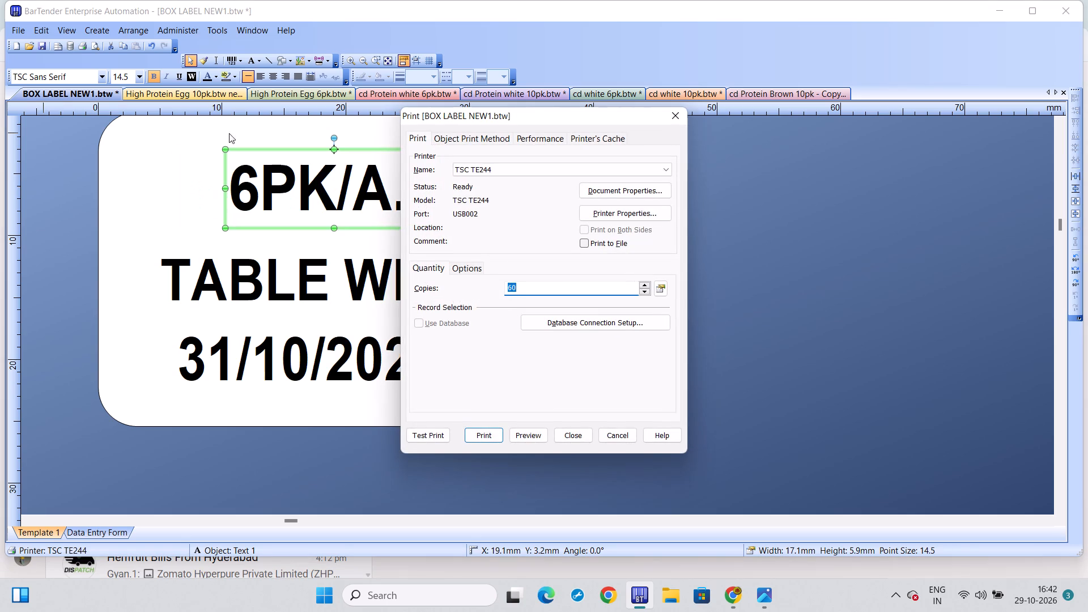
left_click(525, 283)
key("BackSpace")
key("BackSpace")
type("14")
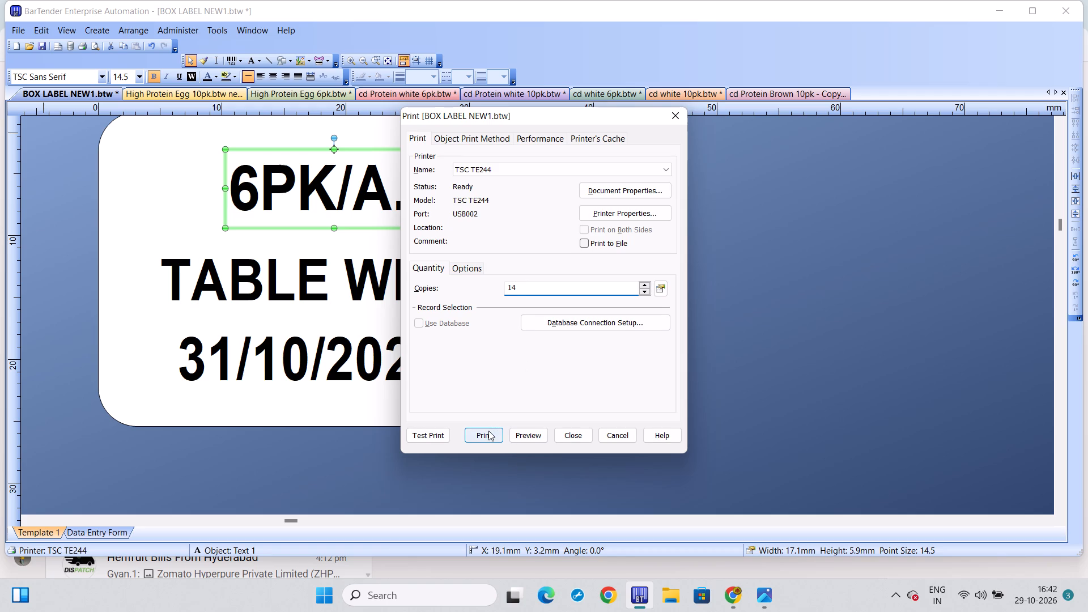
left_click(488, 431)
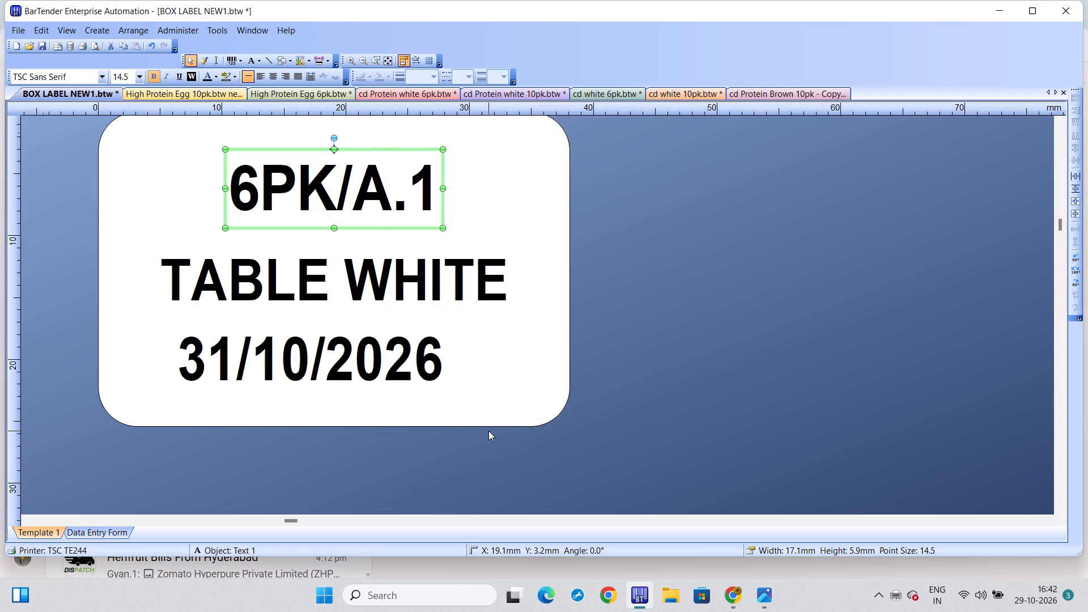
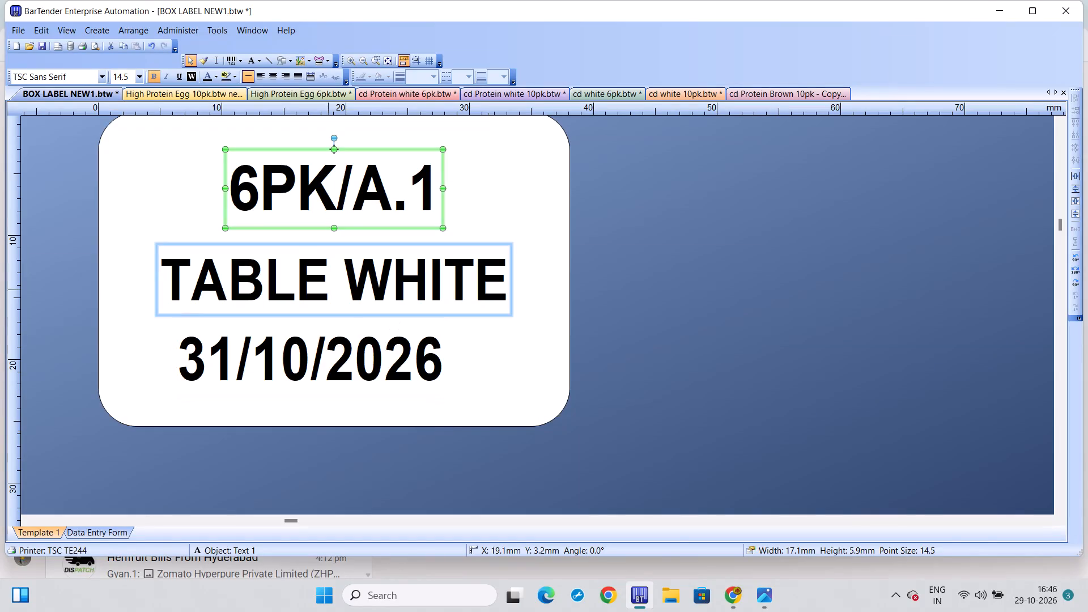
Change the pack code on the box label's top line to 10PK/A.1.
left_click(261, 194)
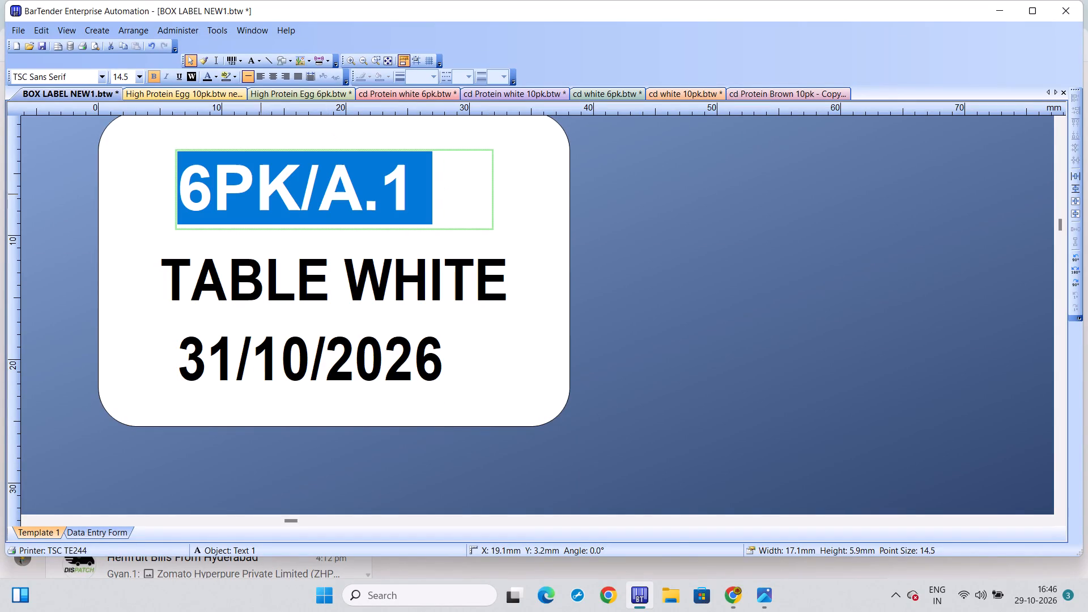
left_click(204, 170)
key("BackSpace")
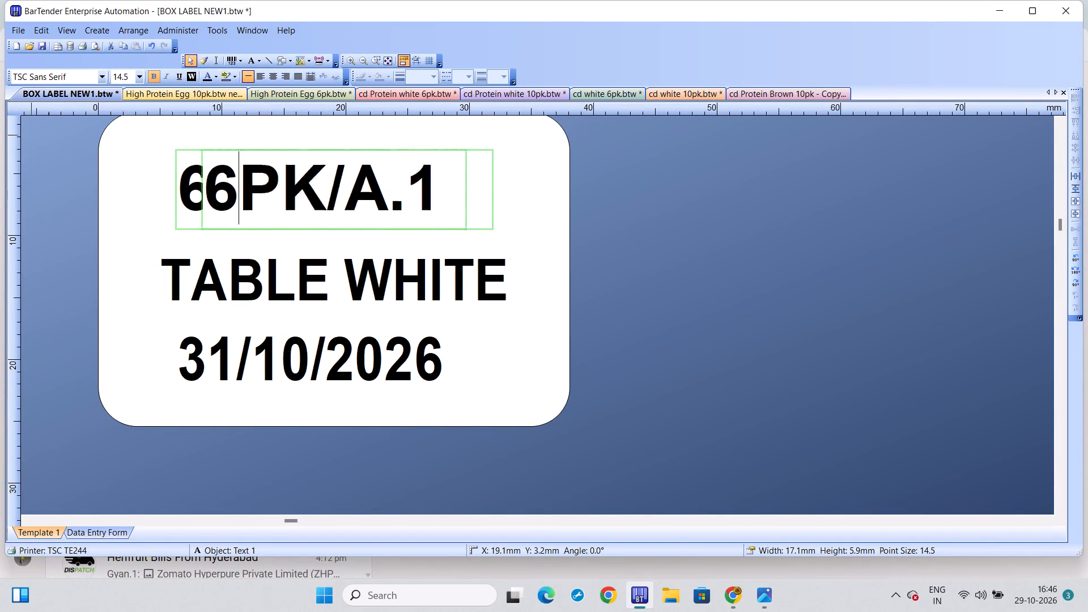
type("10")
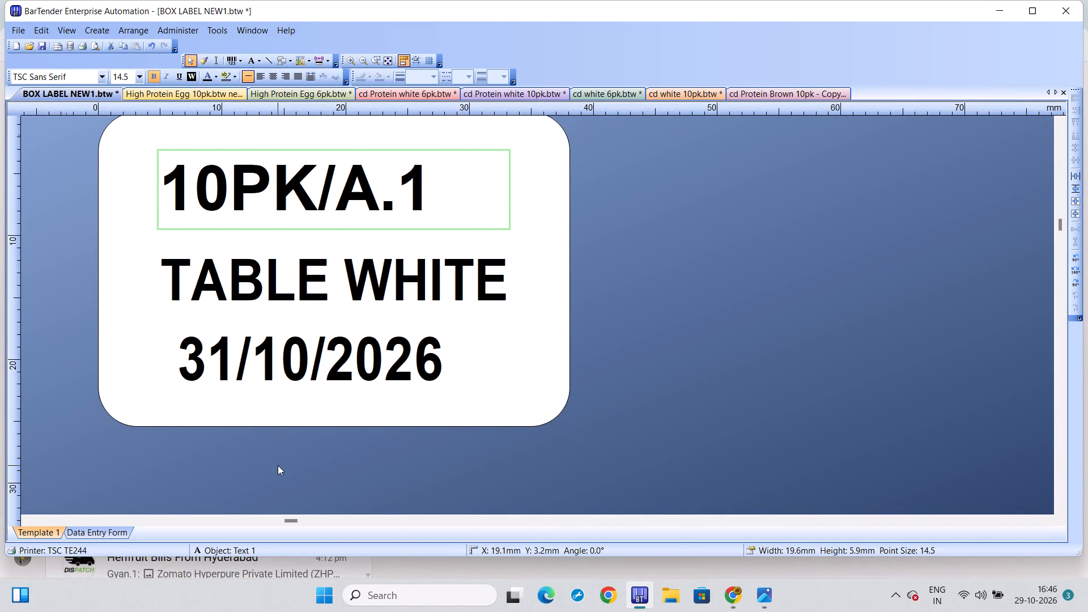
Print 4 copies of the TABLE WHITE 10PK/A.1 box label on the TSC TE244 printer.
key("ctrl+p")
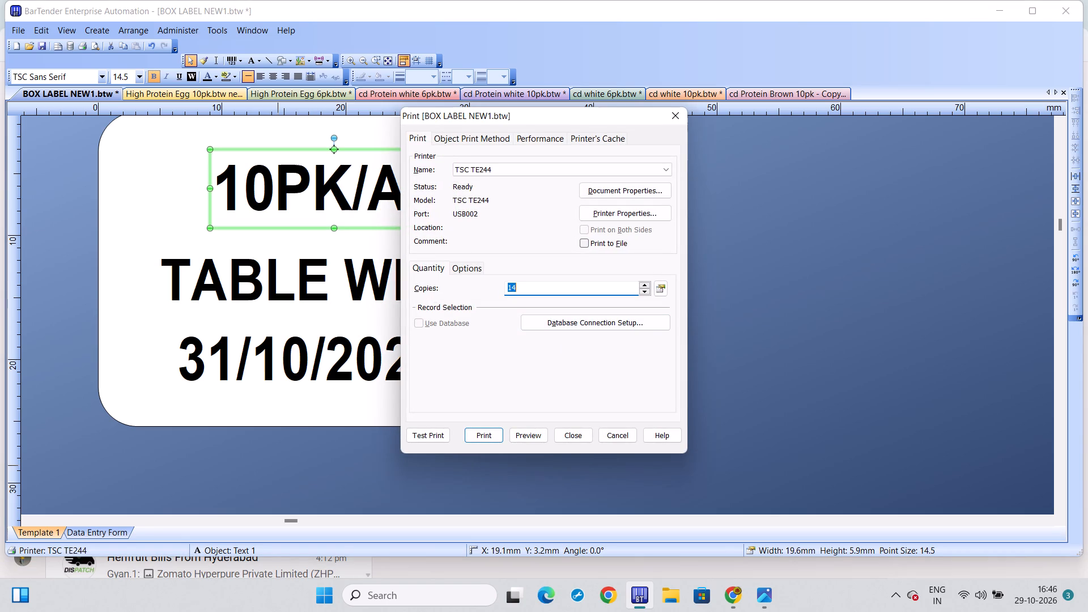
left_click(551, 292)
key("BackSpace")
key("BackSpace")
key("4")
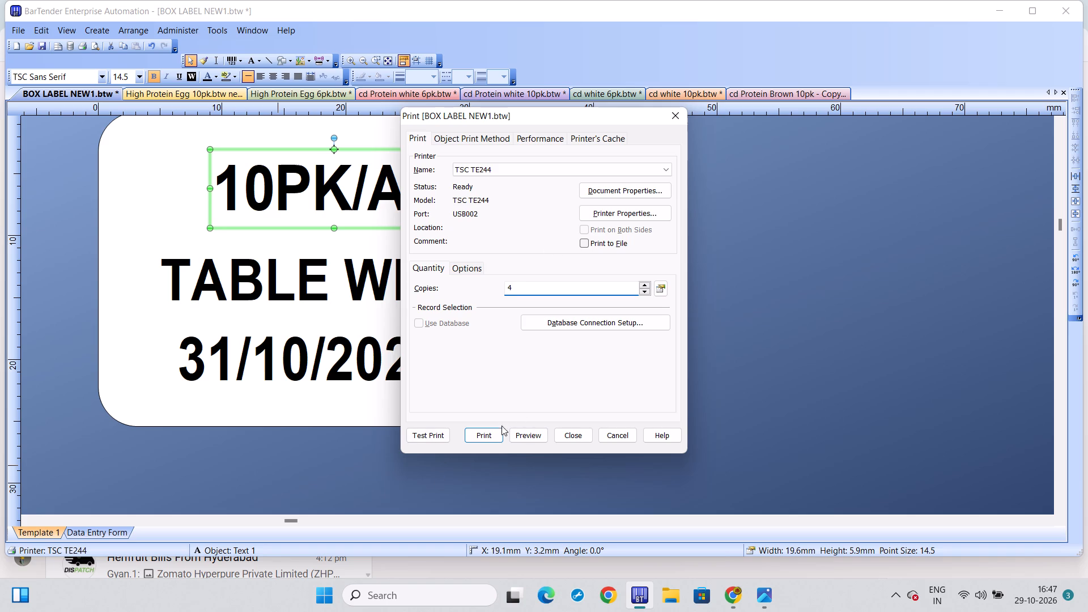
left_click(486, 436)
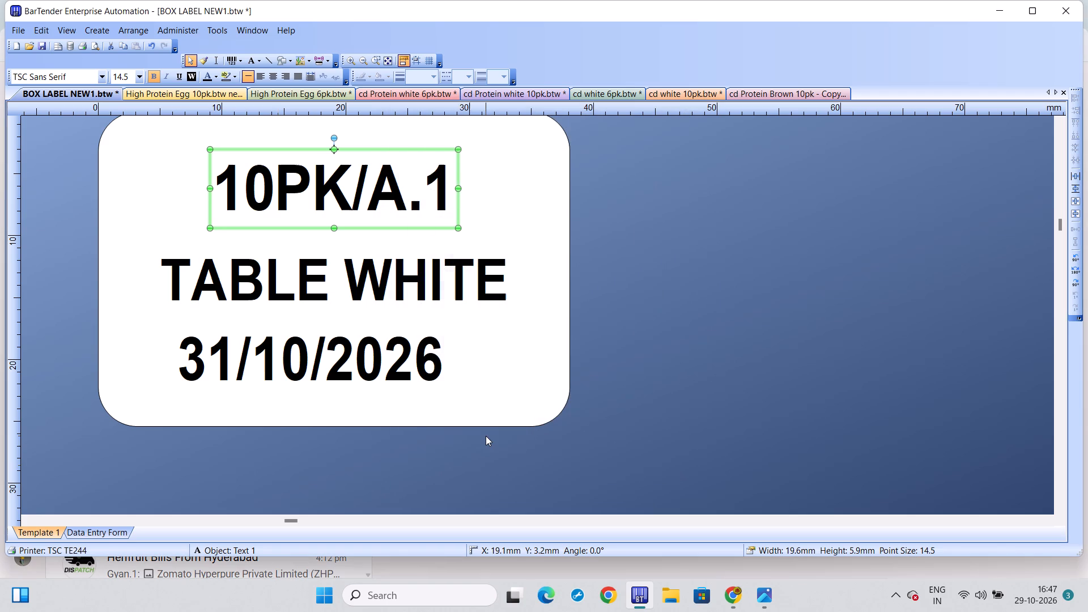
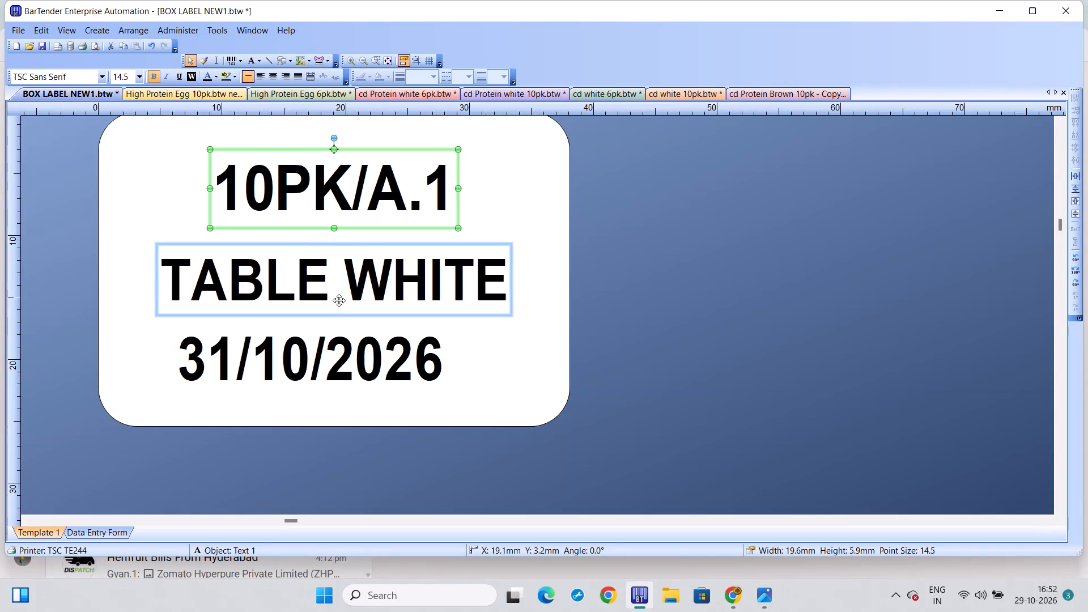
Change the product name on the box label's middle line to ORANGE YOLK.
left_click(324, 290)
left_click(289, 262)
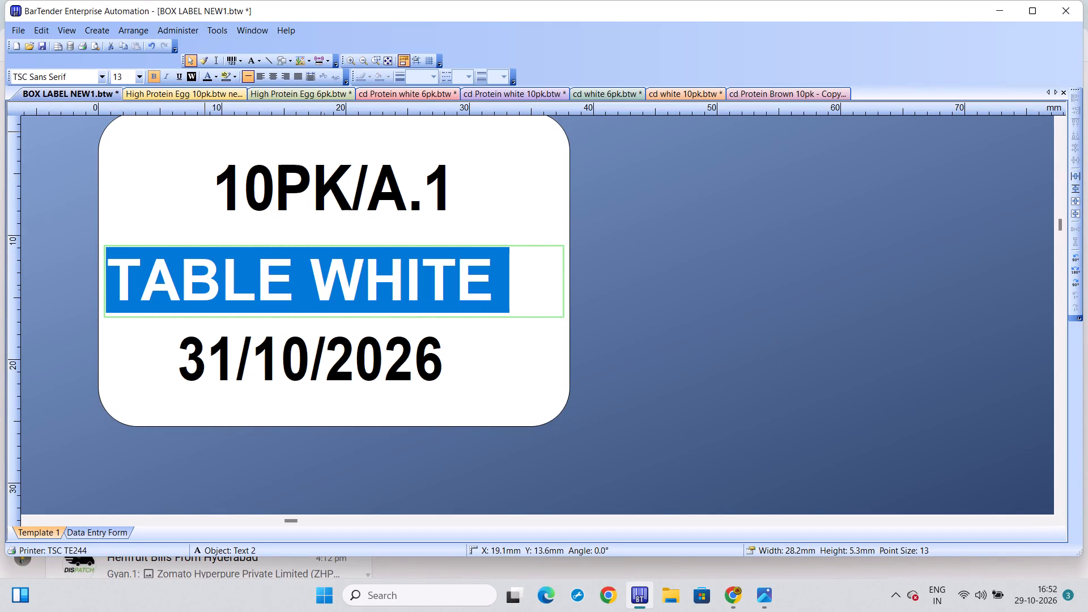
key("BackSpace")
key("BackSpace")
key("BackSpace")
key("BackSpace")
key("BackSpace")
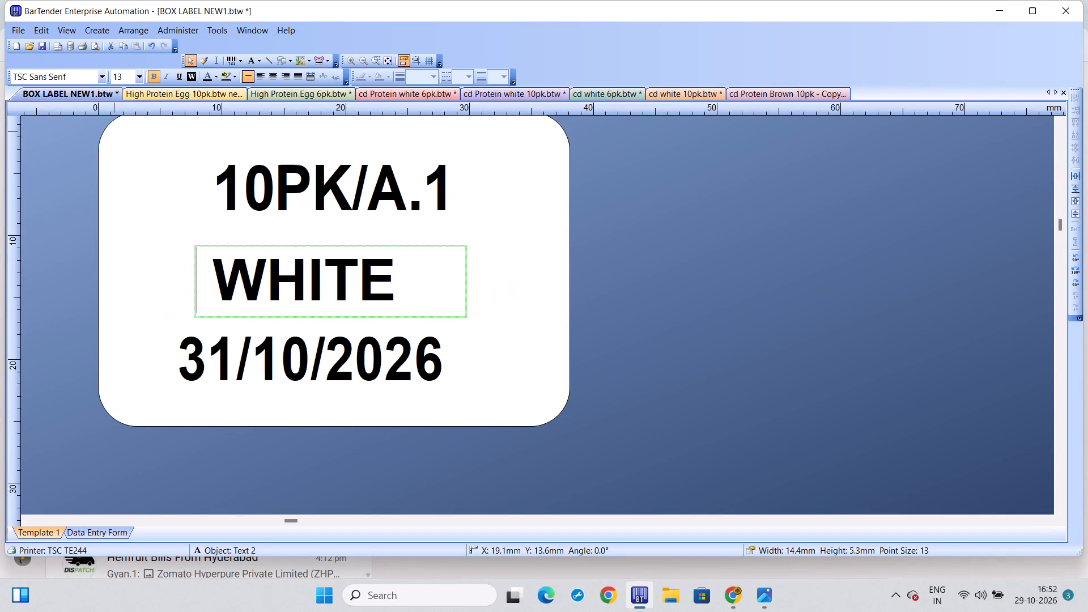
type("ORA")
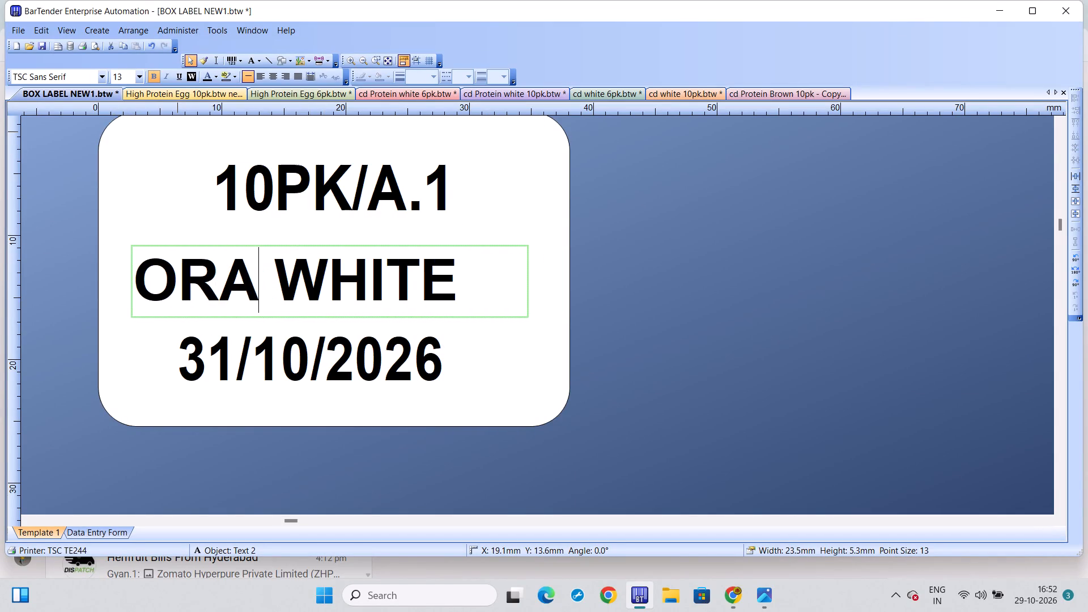
type("NGE")
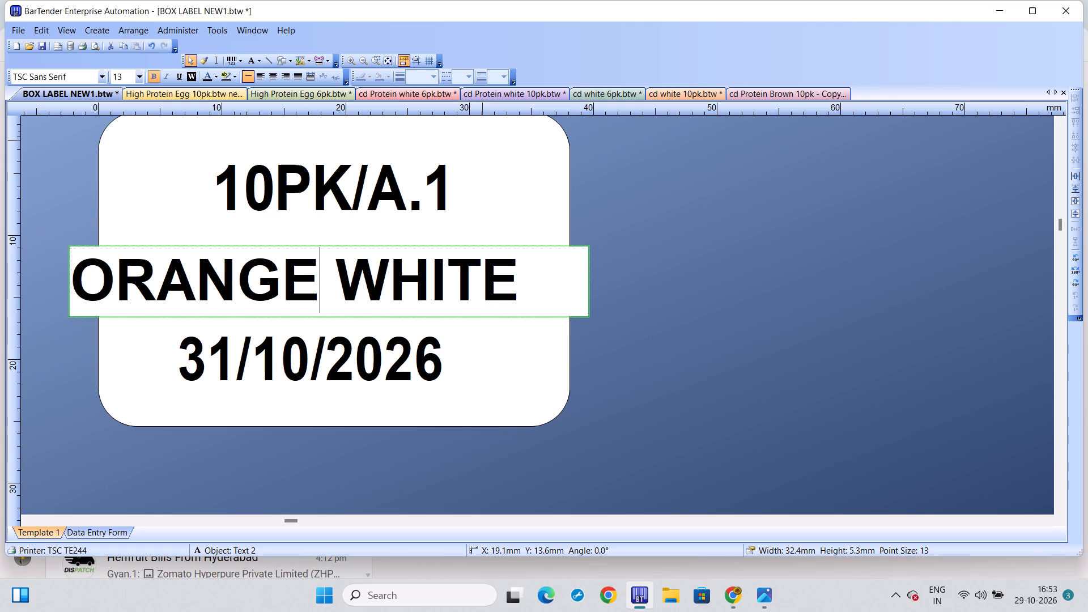
left_click(520, 270)
key("BackSpace")
key("BackSpace")
key("BackSpace")
key("BackSpace")
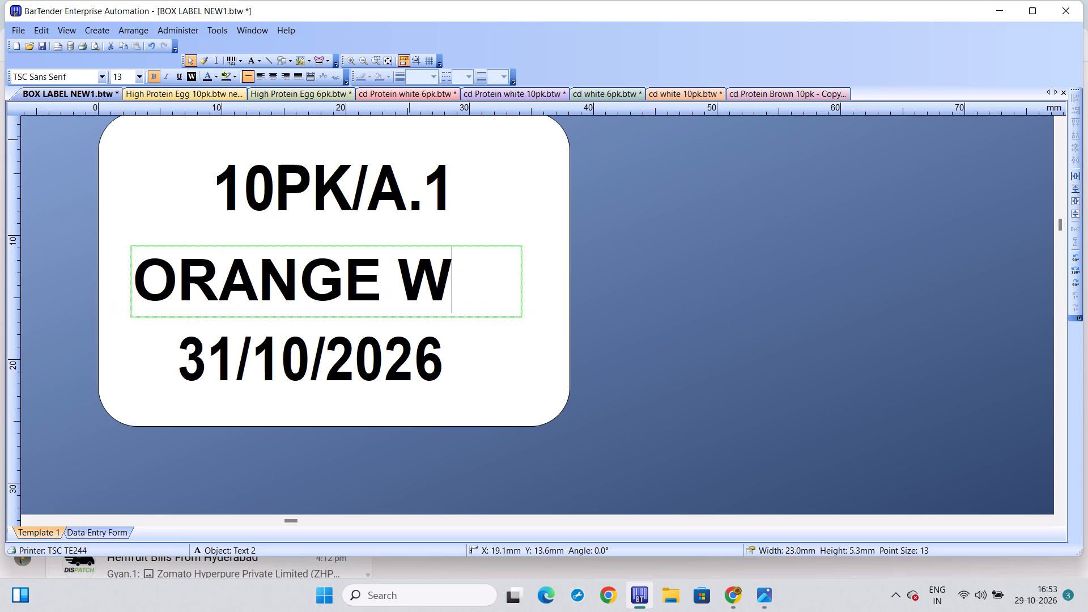
key("BackSpace")
type("YOLK")
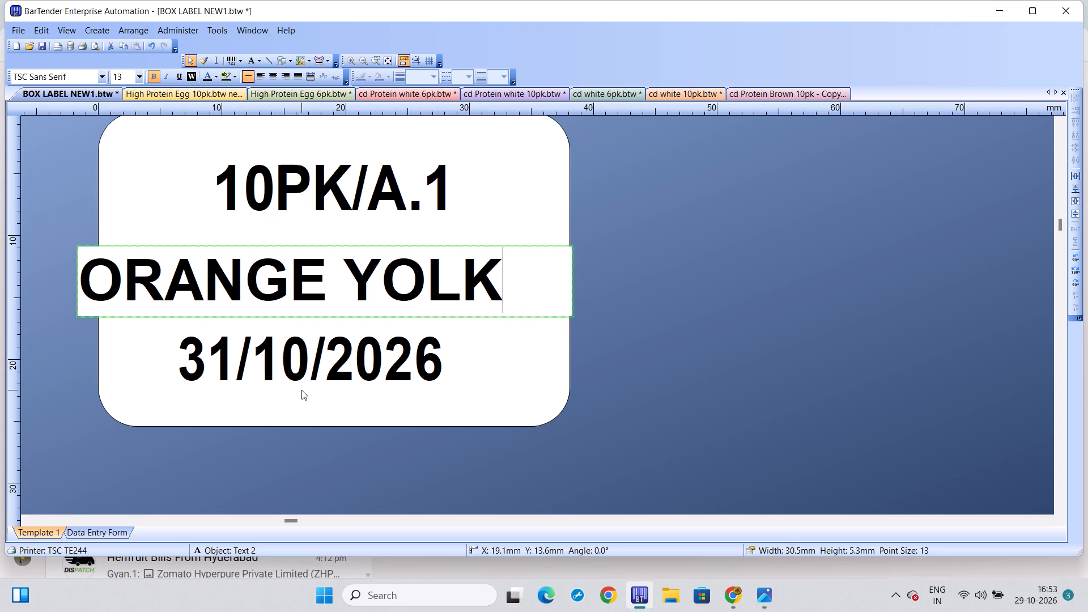
Print 38 copies of the ORANGE YOLK 10PK/A.1 box label on the TSC TE244 printer.
key("ctrl+p")
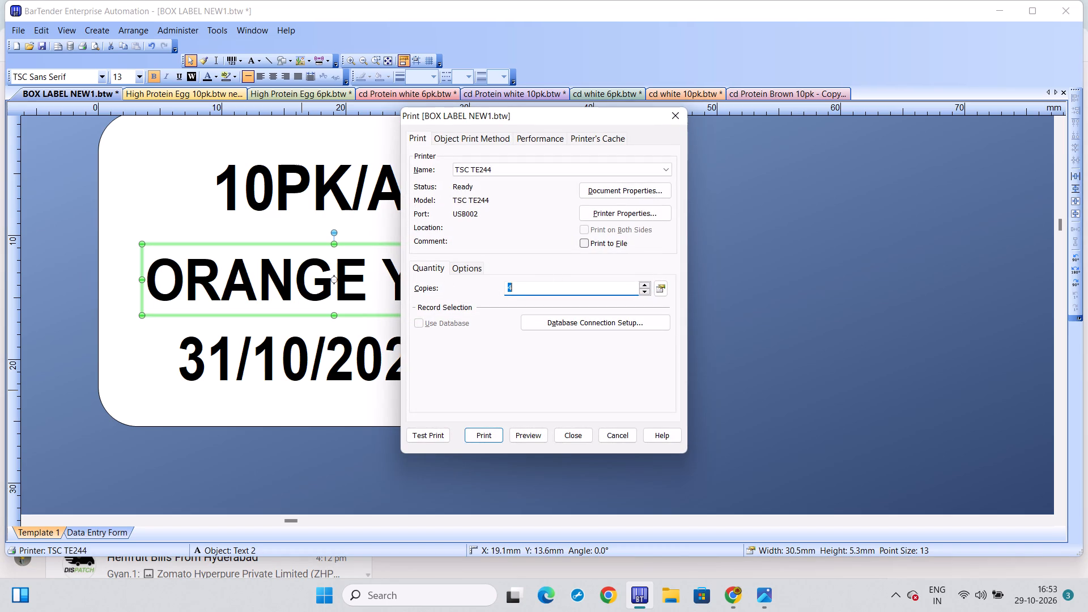
left_click(513, 289)
key("BackSpace")
type("38")
left_click(482, 439)
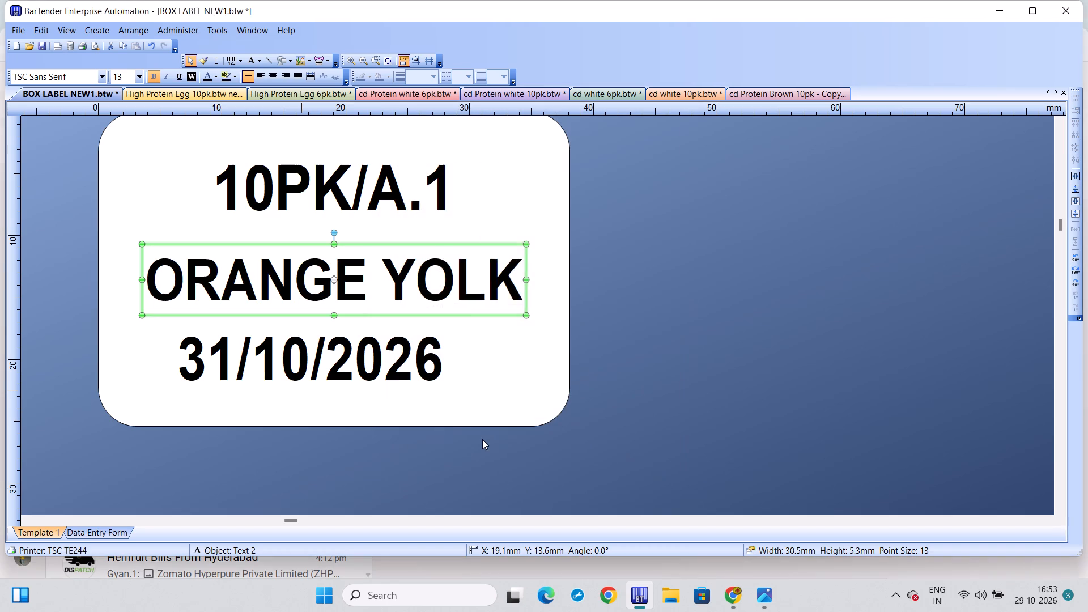
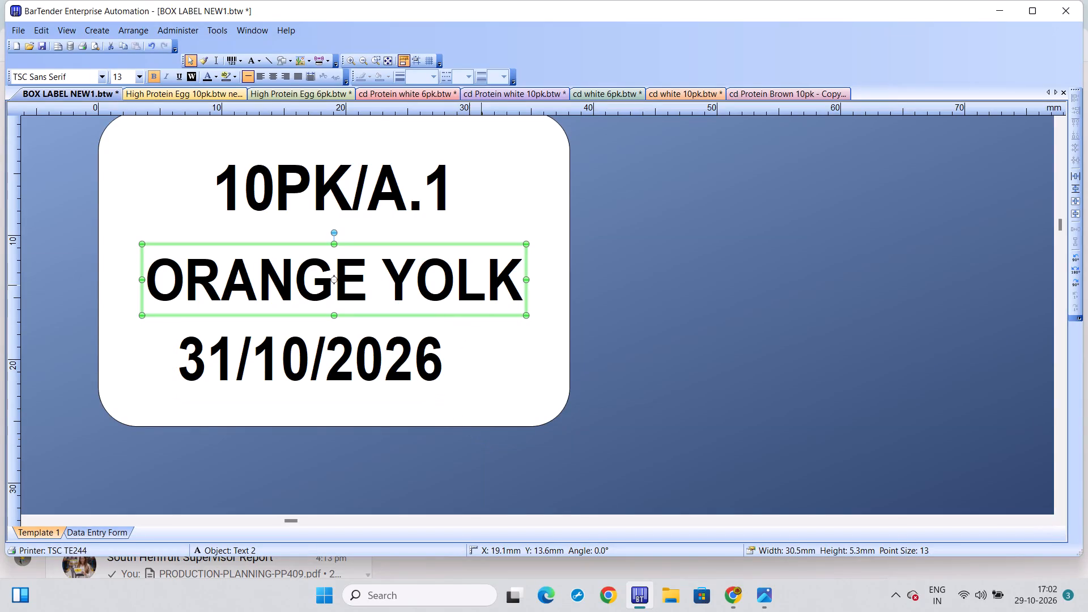
Change the product name on the box label's middle line to PROTEIN MAX.
left_click(521, 288)
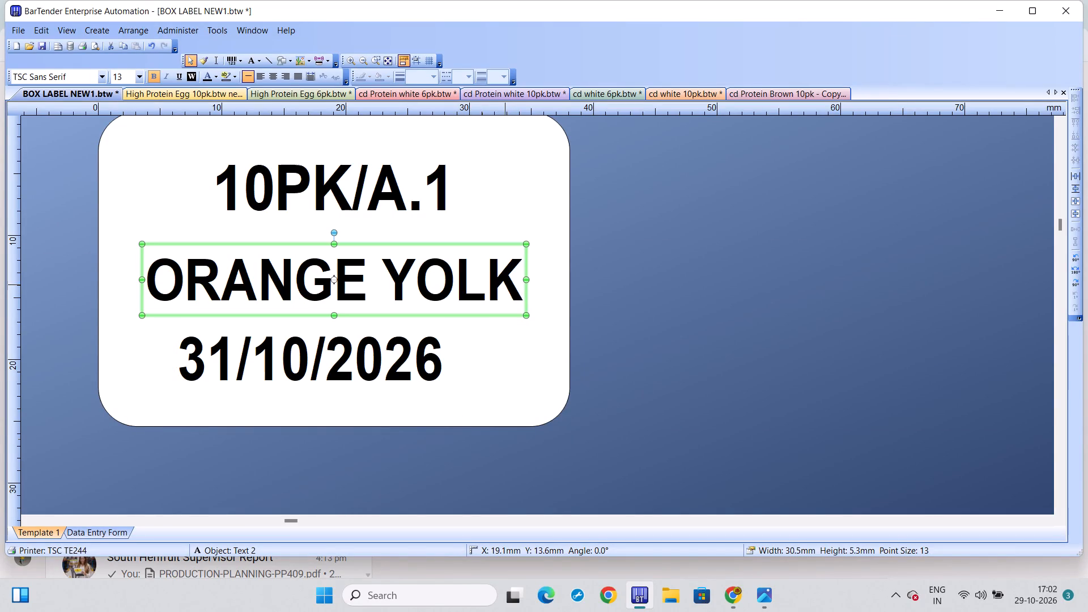
left_click(502, 282)
key("BackSpace")
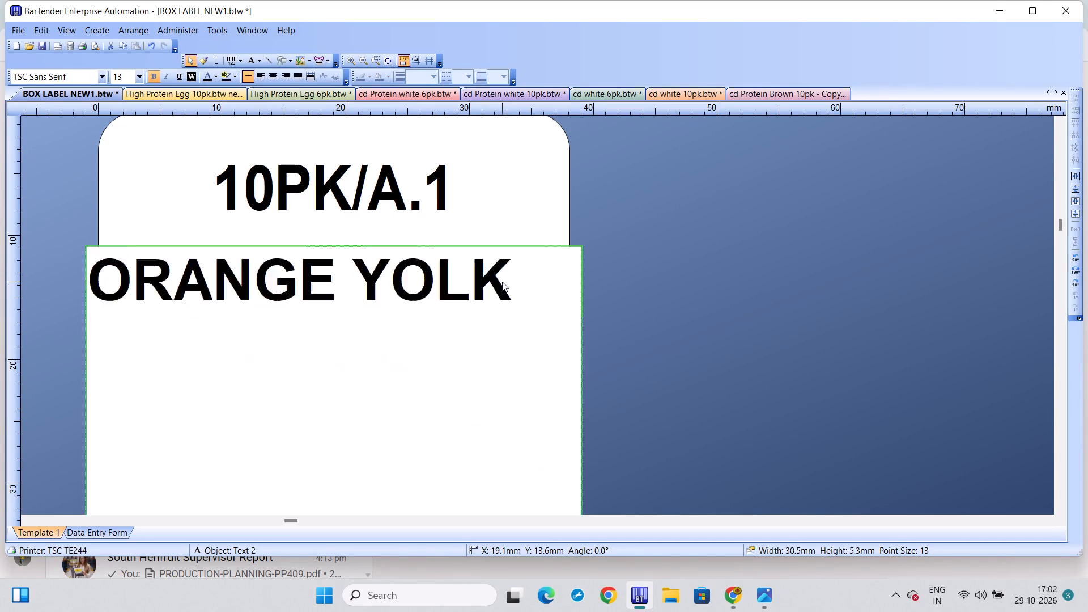
type("PR")
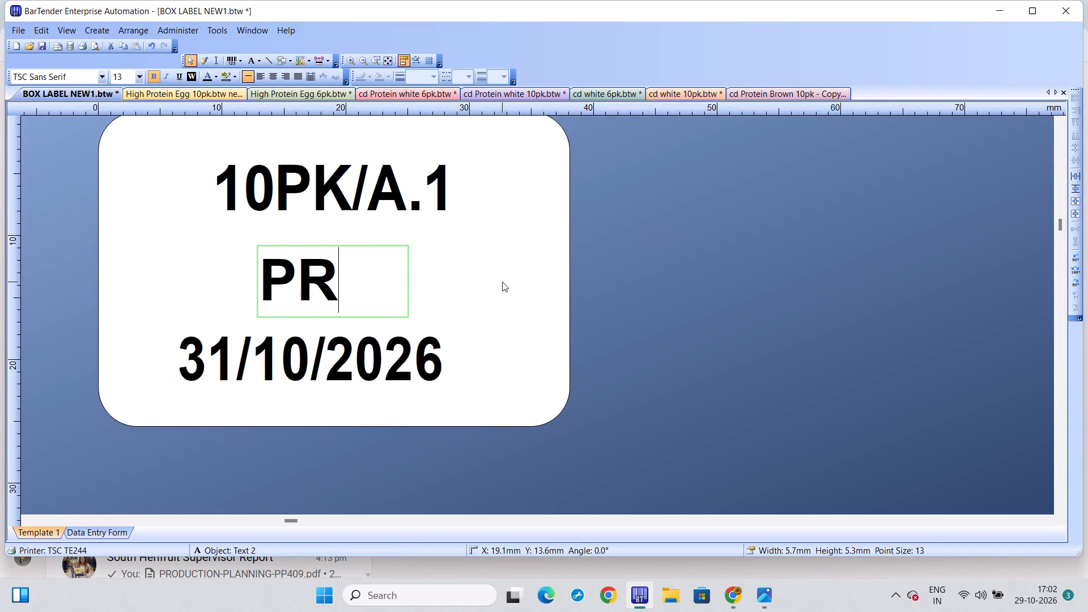
type("OTEIN")
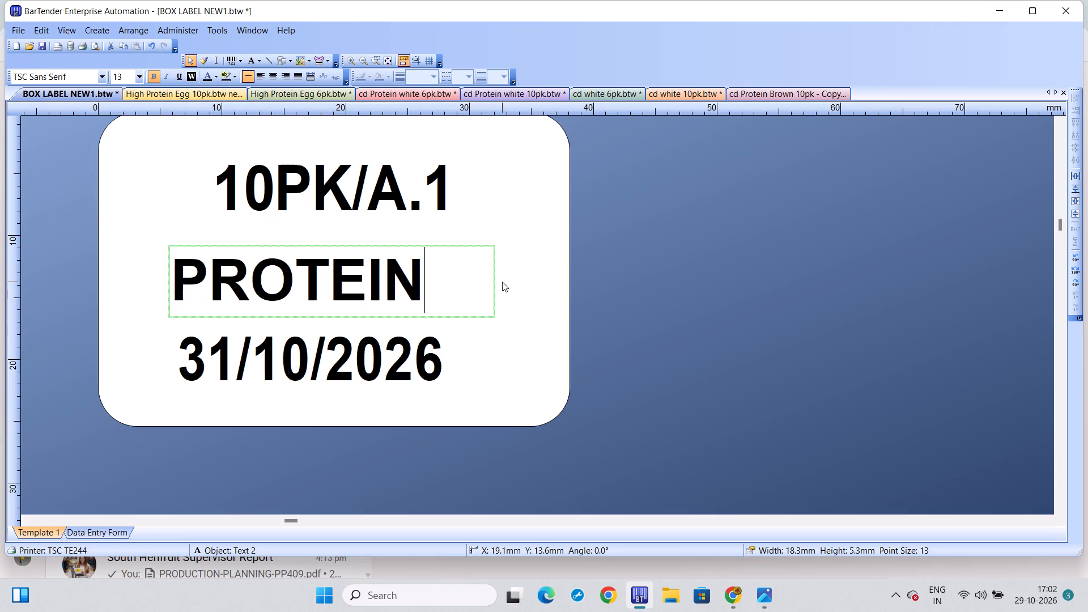
key("space")
key("m")
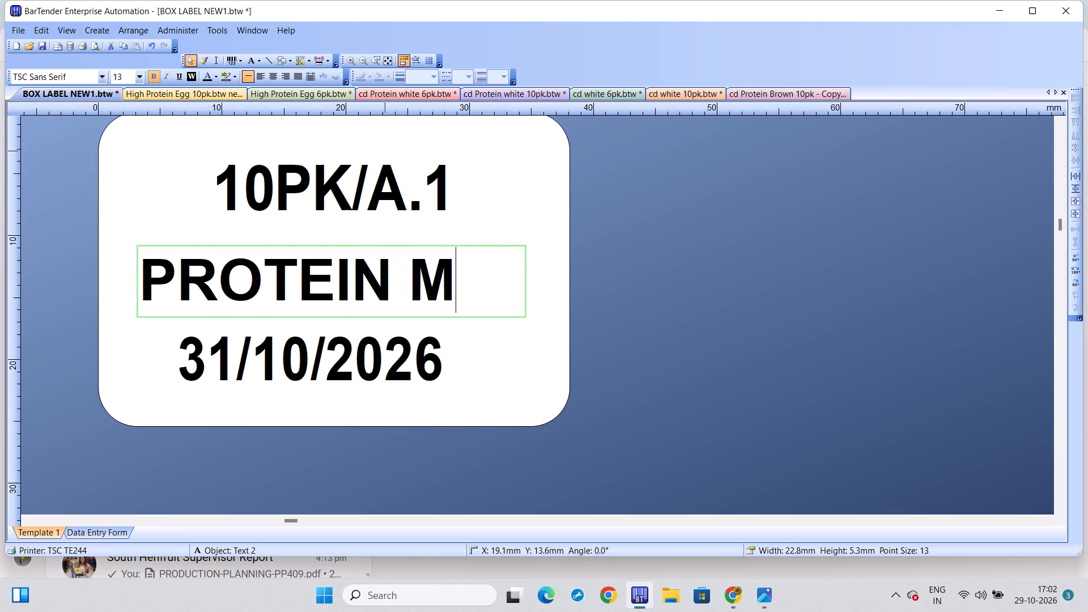
type("AX")
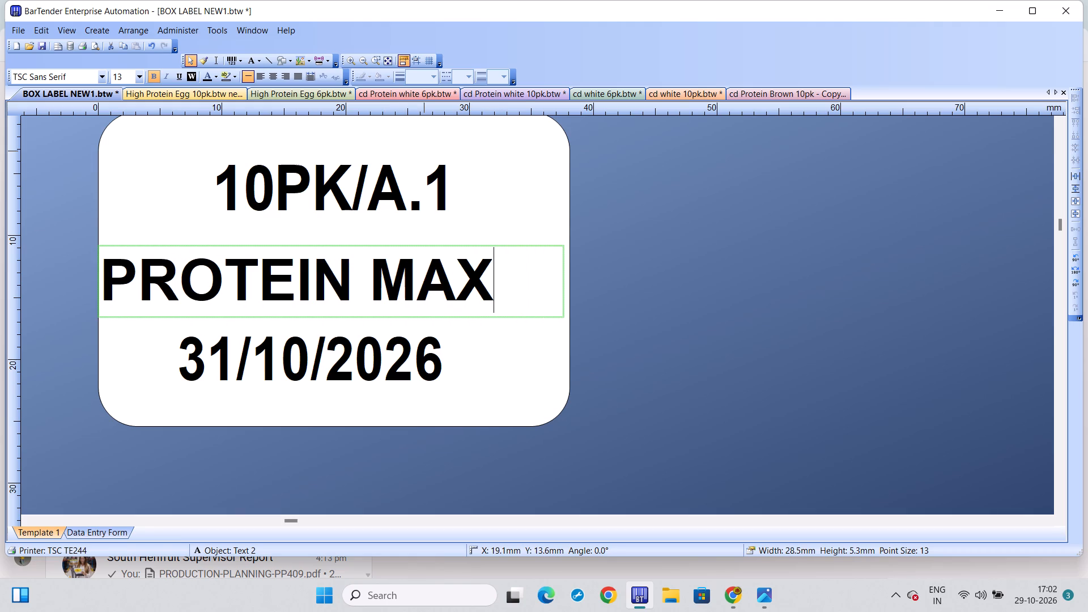
Print 40 copies of the PROTEIN MAX 10PK/A.1 box label on the TSC TE244 printer.
key("ctrl+p")
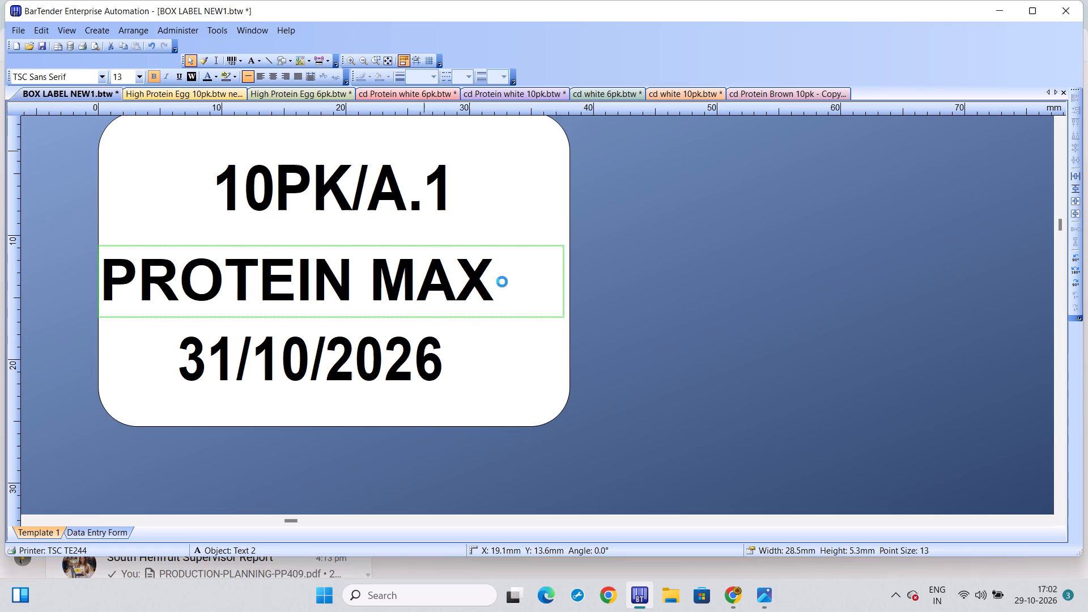
left_click(502, 282)
left_click(533, 291)
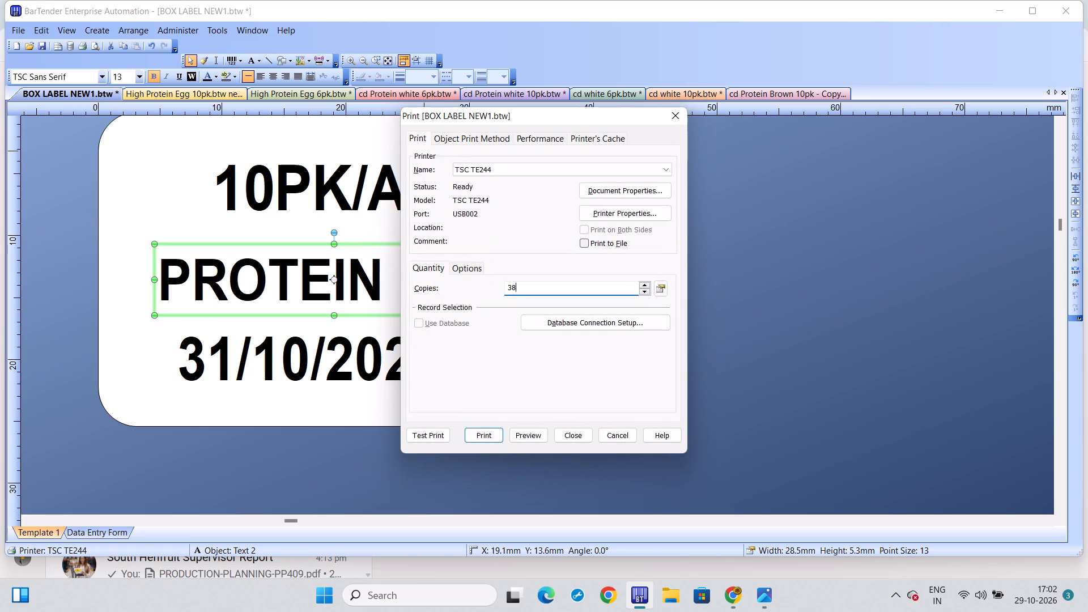
key("BackSpace")
key("BackSpace")
type("40")
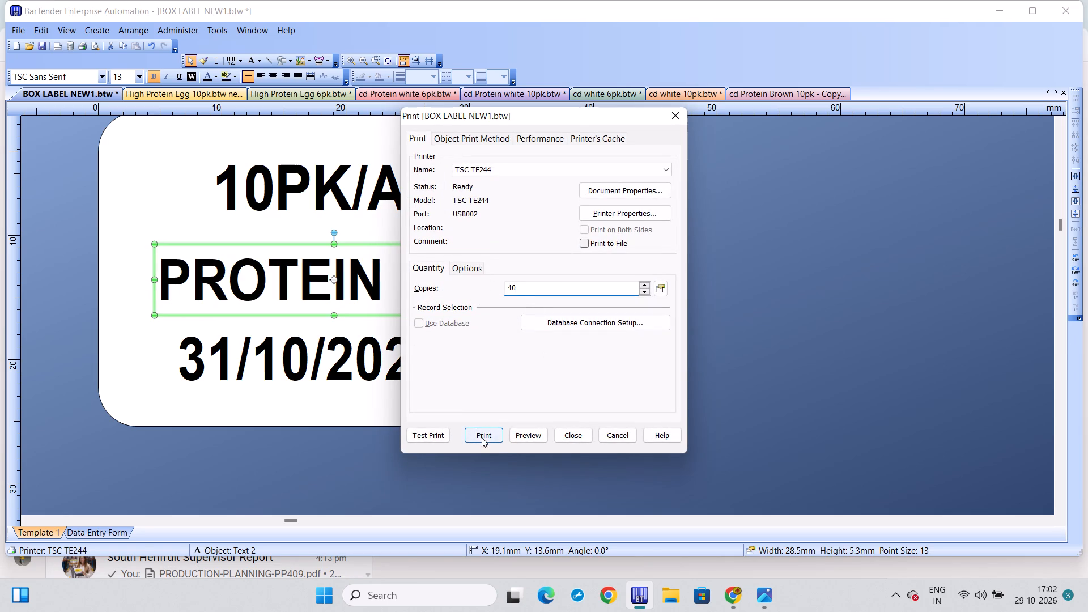
left_click(482, 437)
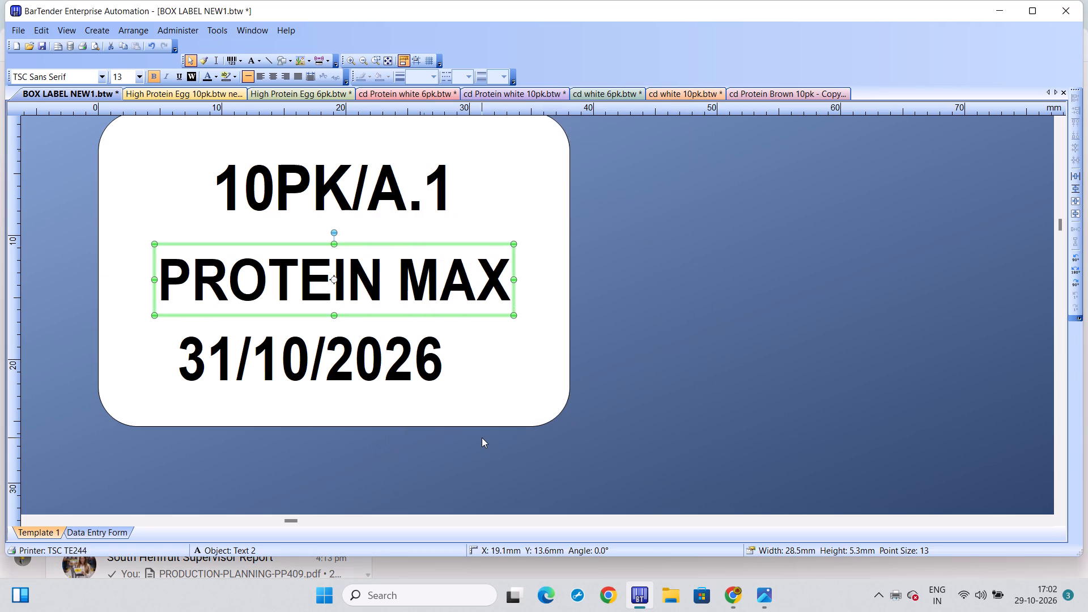
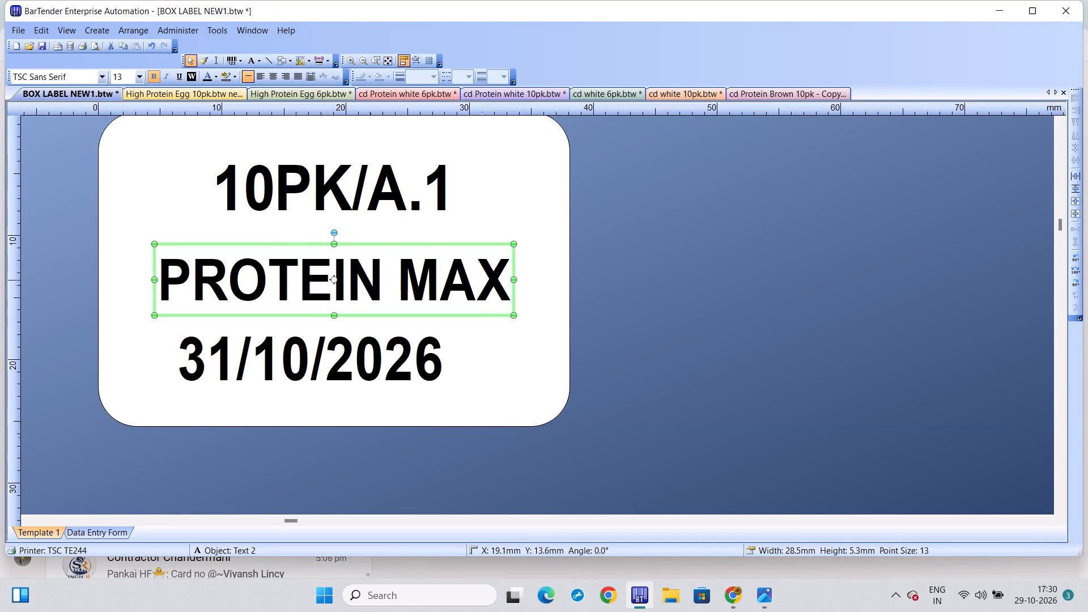
Change the product name on the box label's middle line to TABLE WHITE.
left_click(382, 279)
left_click(355, 274)
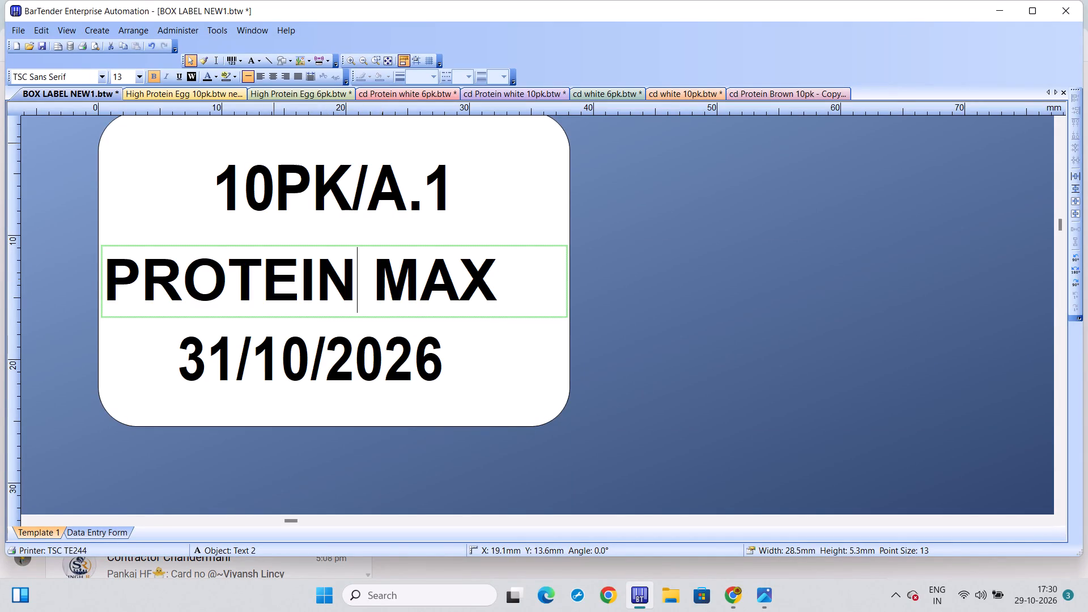
key("BackSpace")
key("BackSpace")
key("BackSpace")
key("BackSpace")
key("BackSpace")
key("BackSpace")
key("BackSpace")
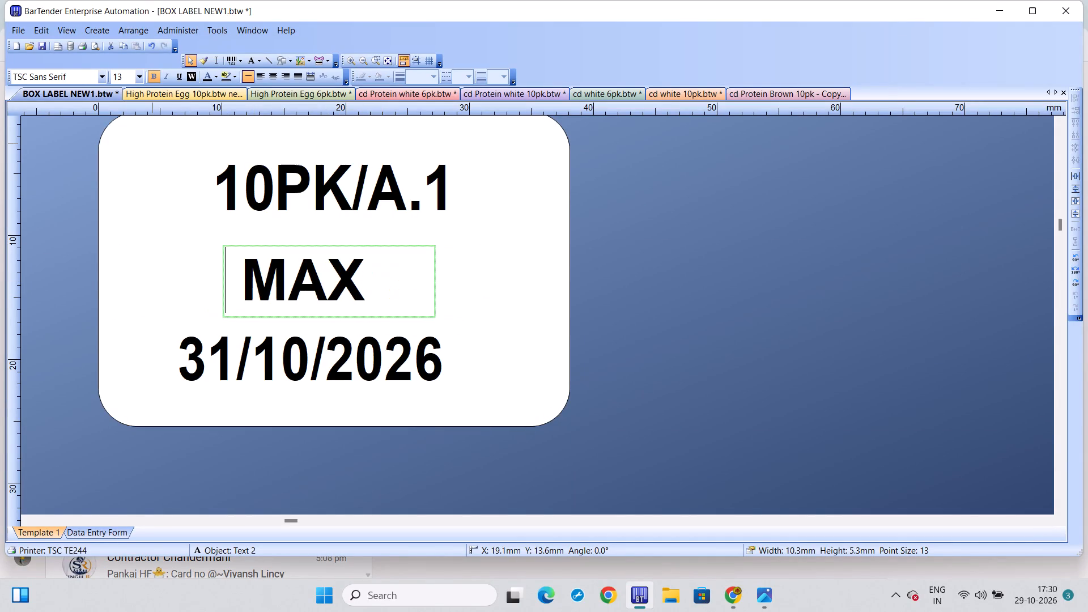
type("TABLE")
left_click(462, 269)
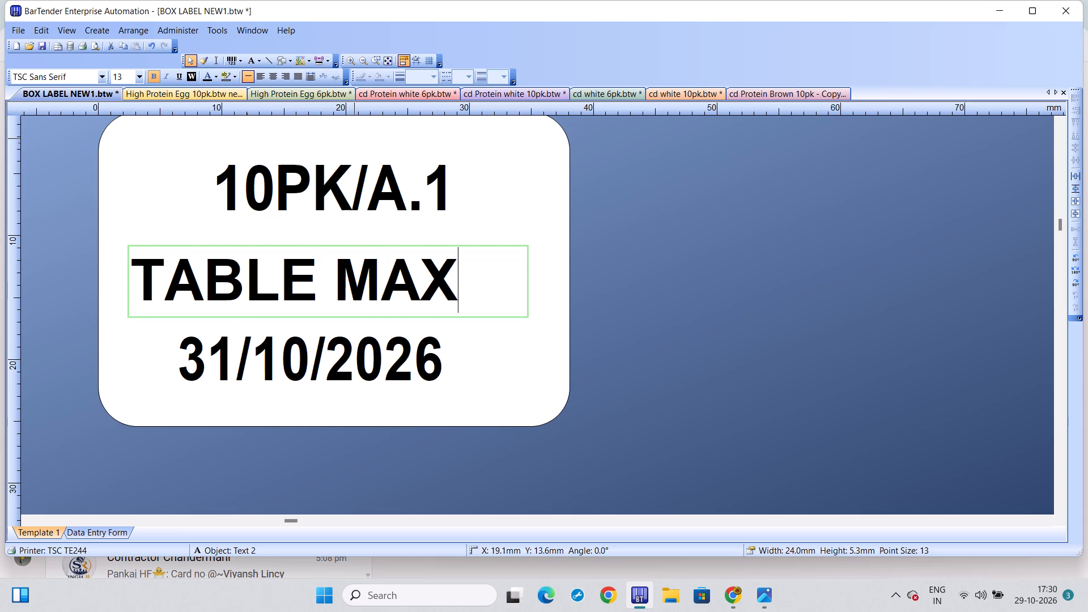
key("BackSpace")
key("BackSpace")
key("BackSpace")
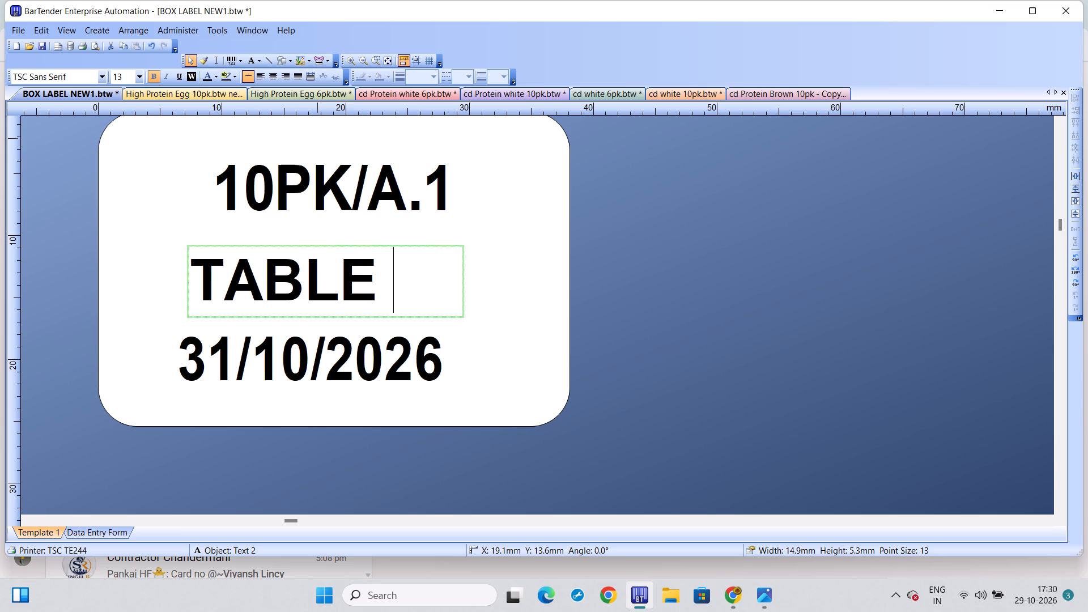
type("WHITE")
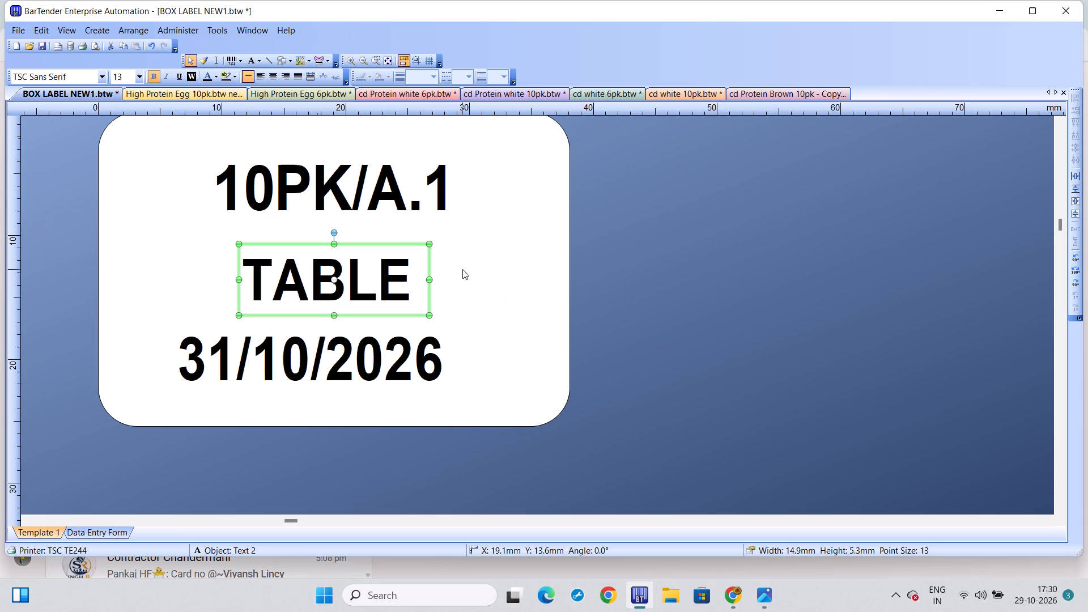
left_click(420, 275)
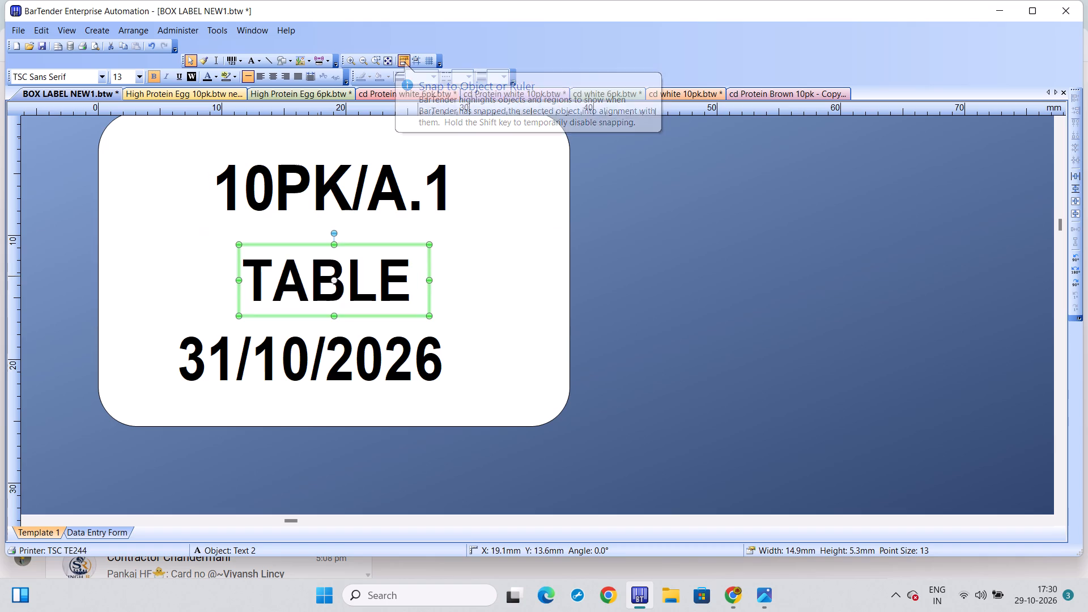
left_click(418, 276)
left_click(418, 276)
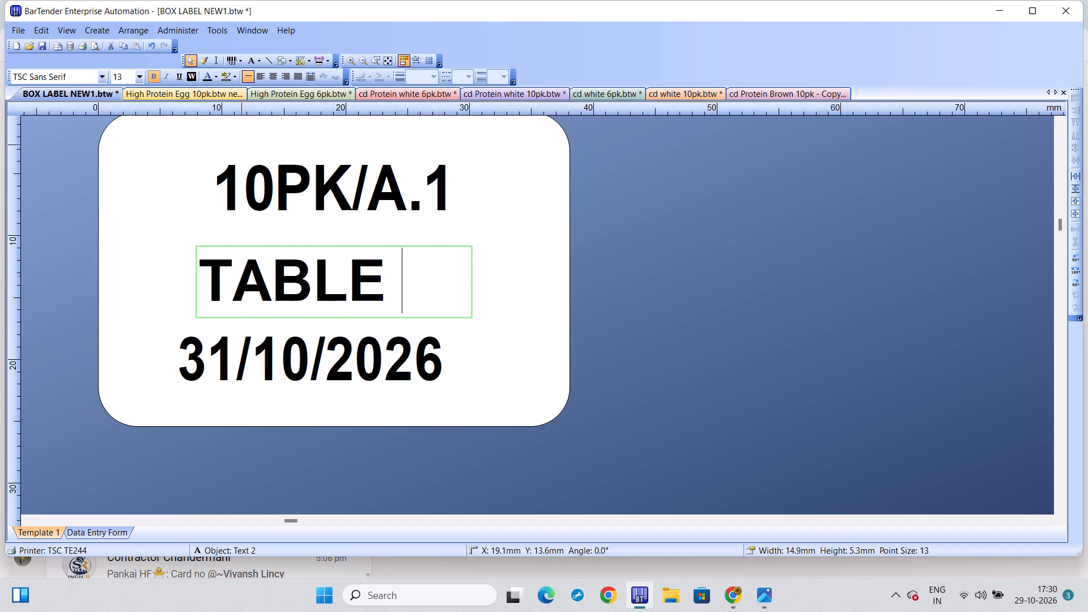
type("WHITE")
left_click(418, 276)
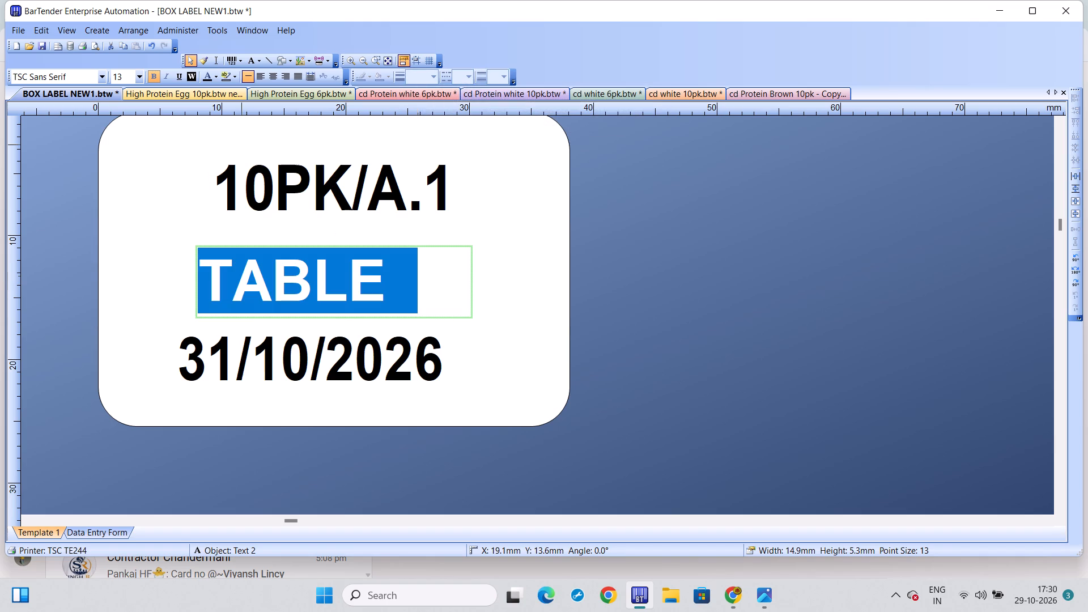
left_click(390, 275)
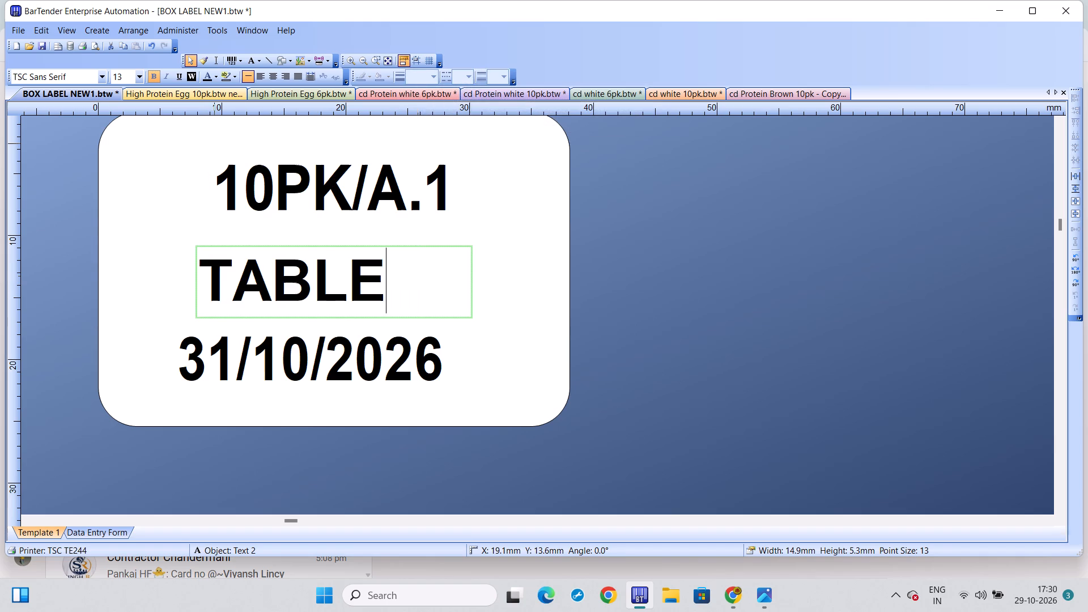
left_click(390, 275)
key("space")
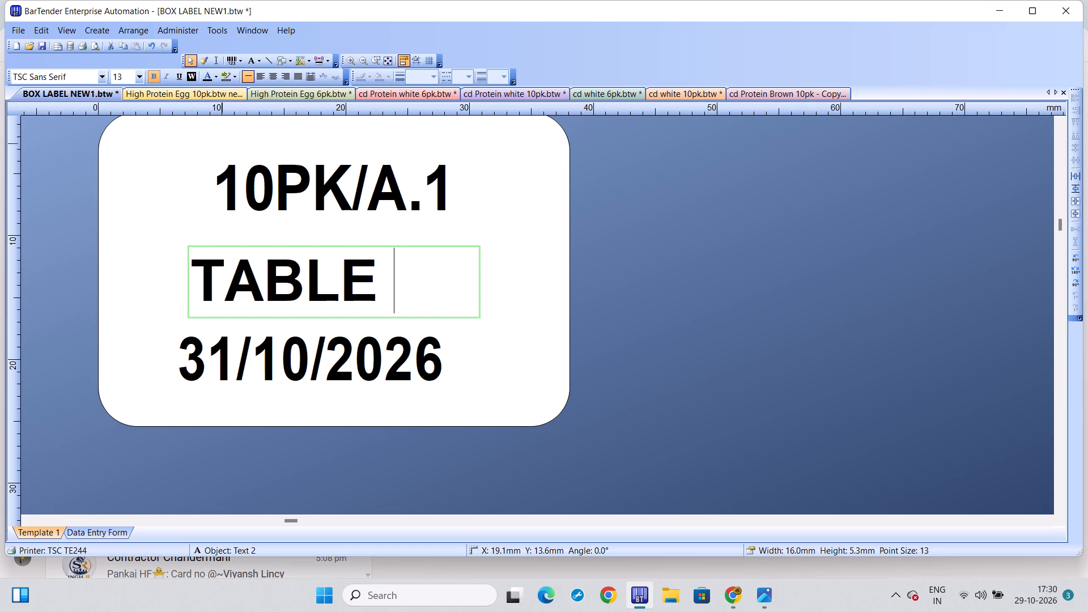
key("w")
type("HITE")
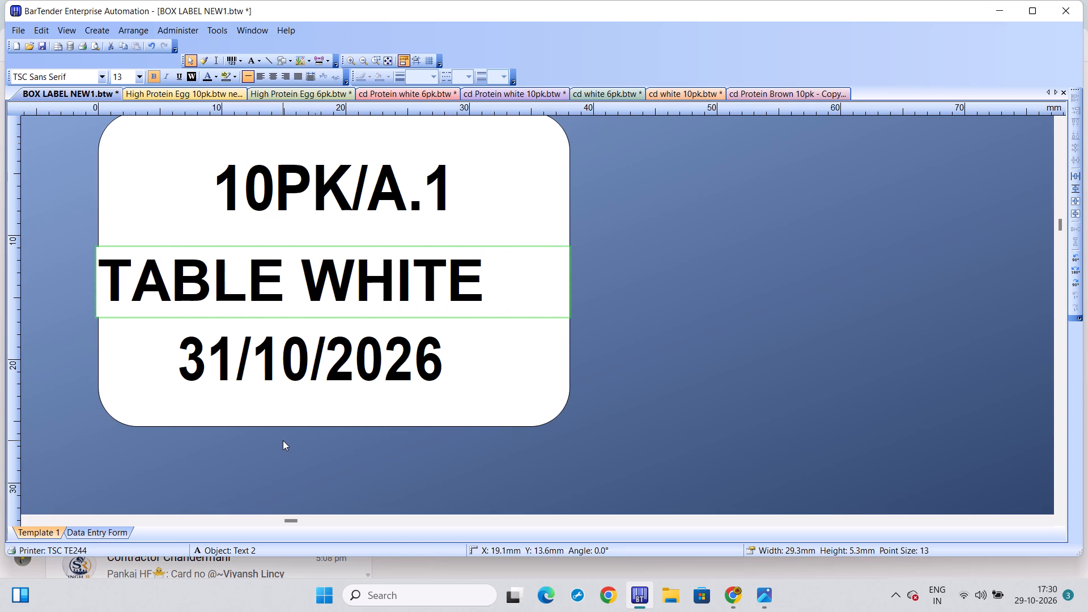
Print 4 copies of the TABLE WHITE 10PK/A.1 box label on the TSC TE244 printer.
key("ctrl+p")
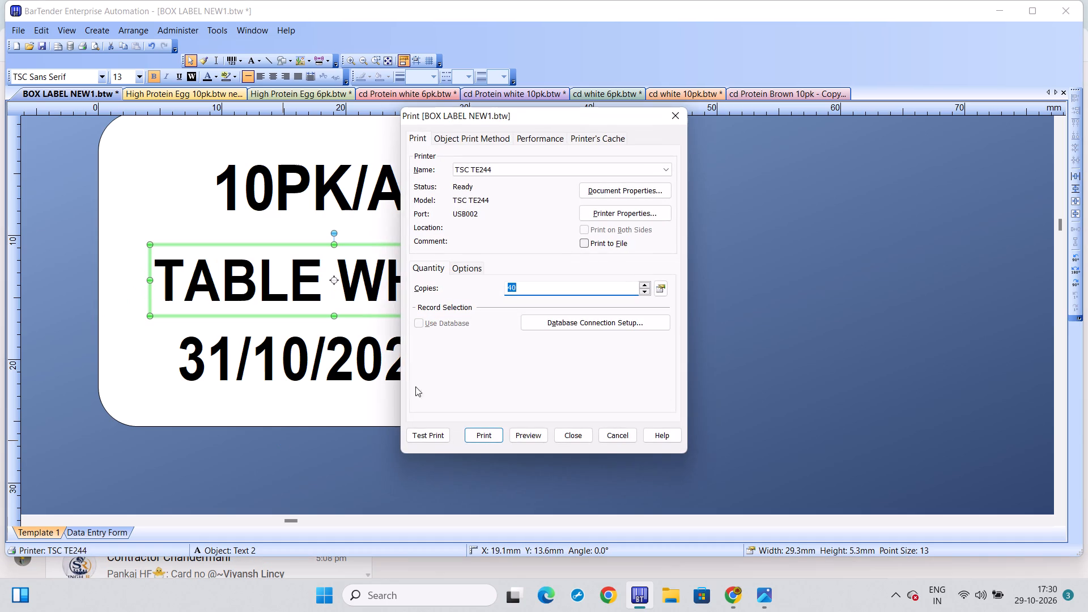
left_click(527, 283)
key("BackSpace")
key("BackSpace")
key("4")
left_click(484, 429)
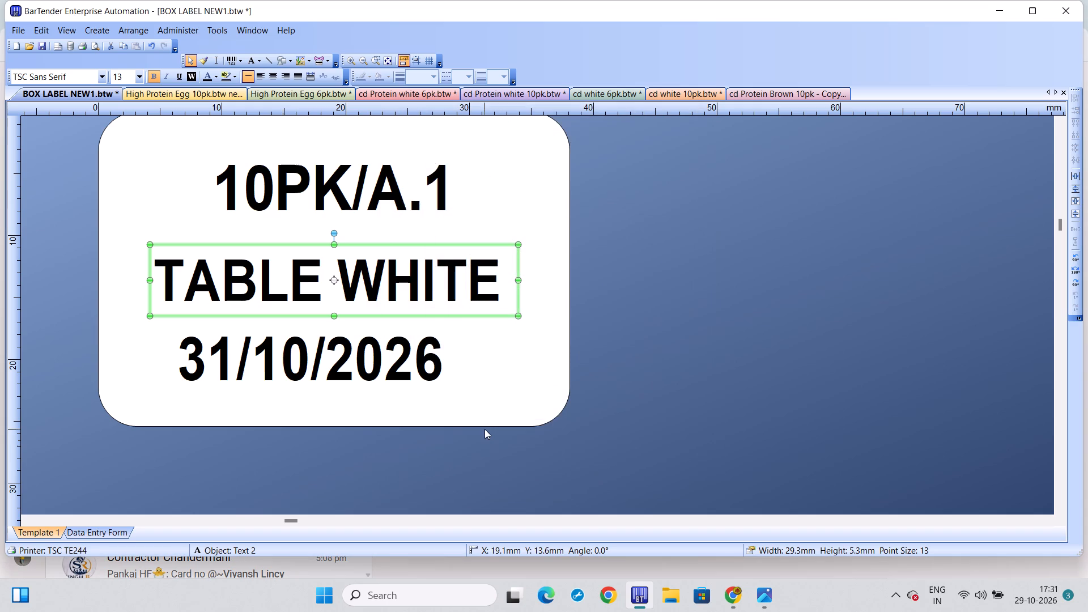
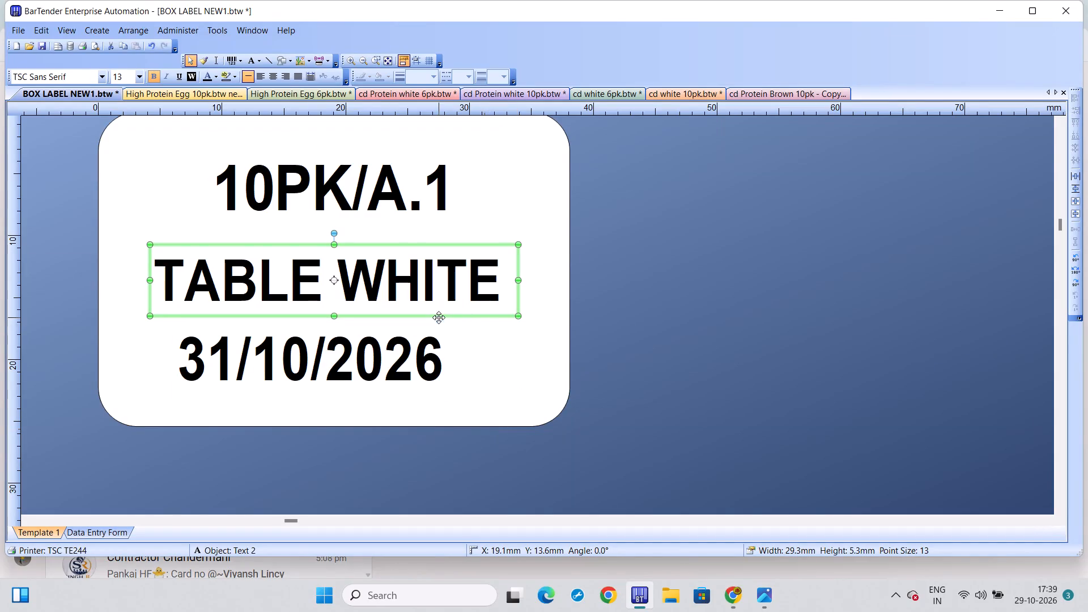
Set the QR barcode data on the High Protein Egg 6pk label to b_853103_31-10-2026_0001.
left_click(302, 99)
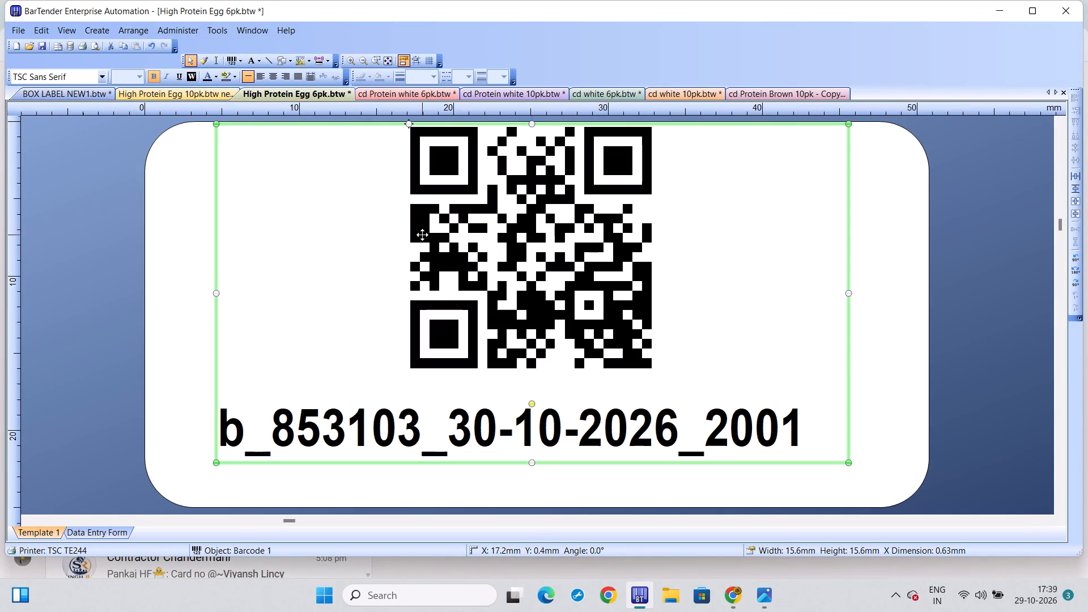
double_click(489, 449)
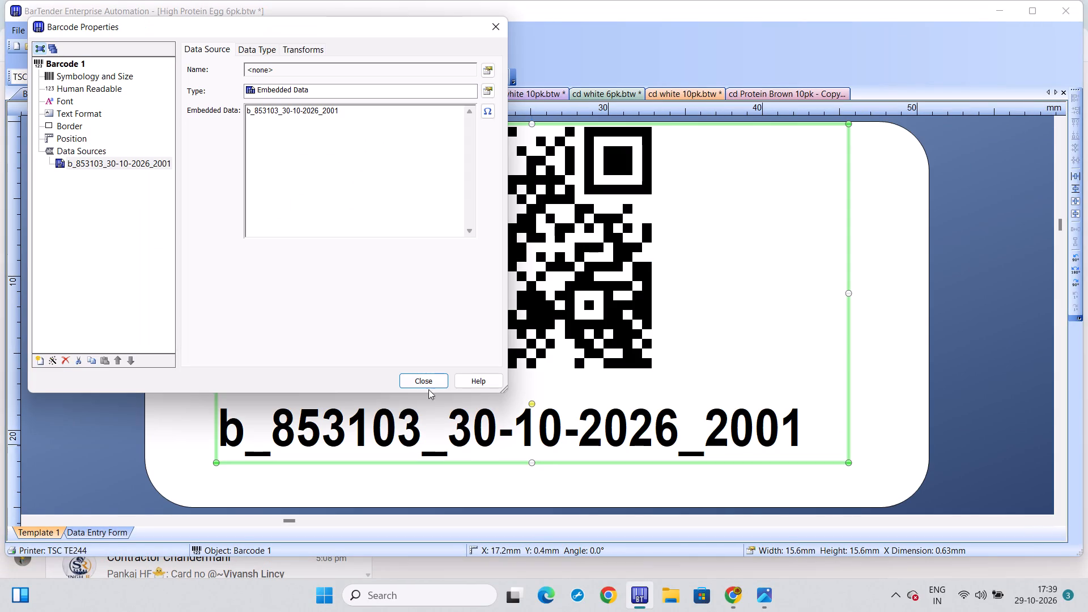
left_click(291, 128)
key("BackSpace")
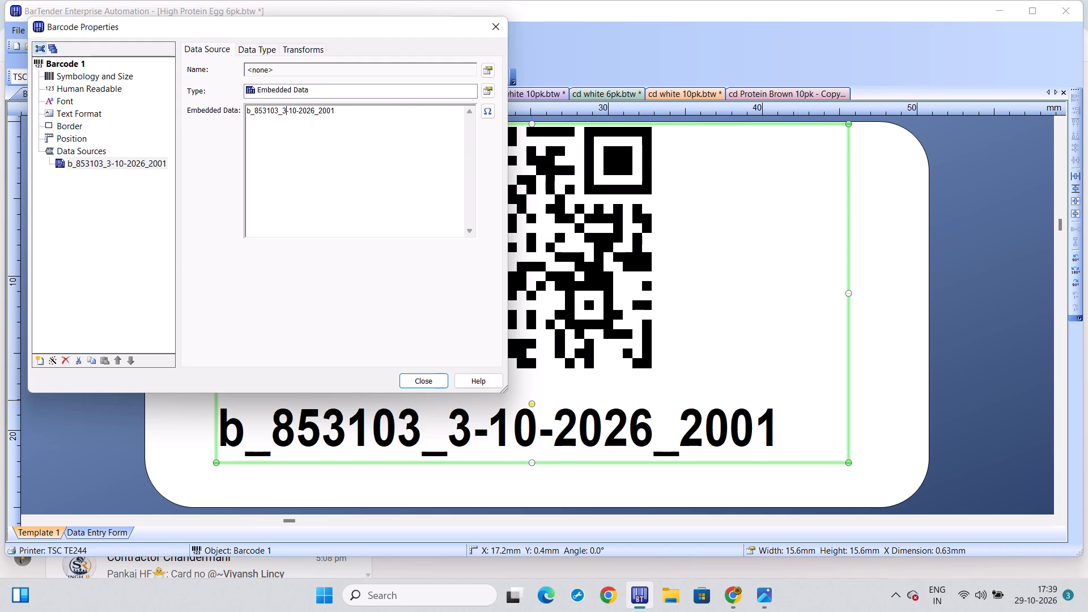
key("1")
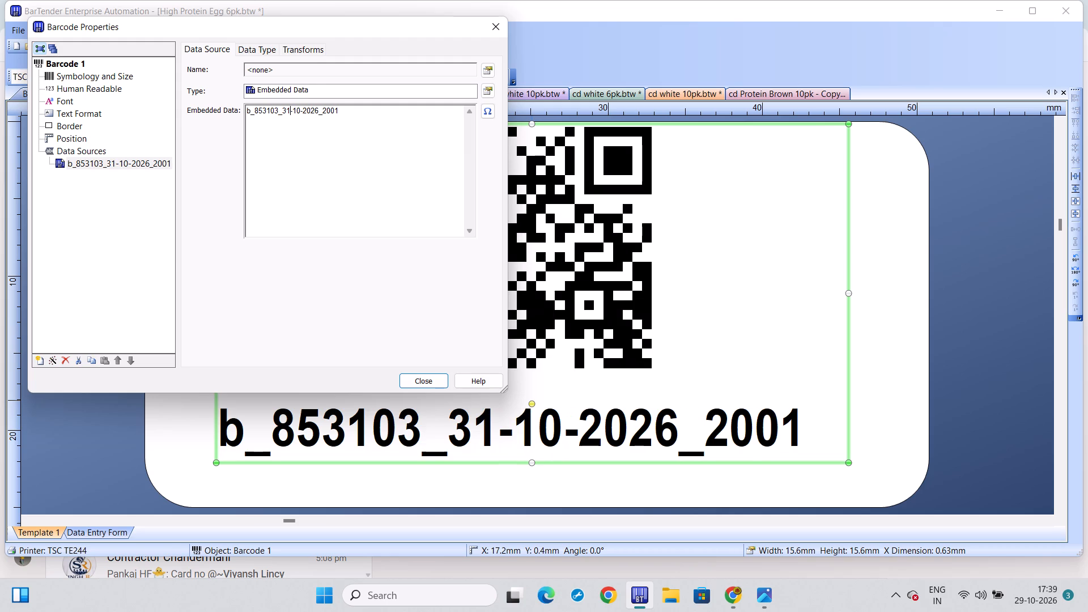
left_click(328, 125)
key("BackSpace")
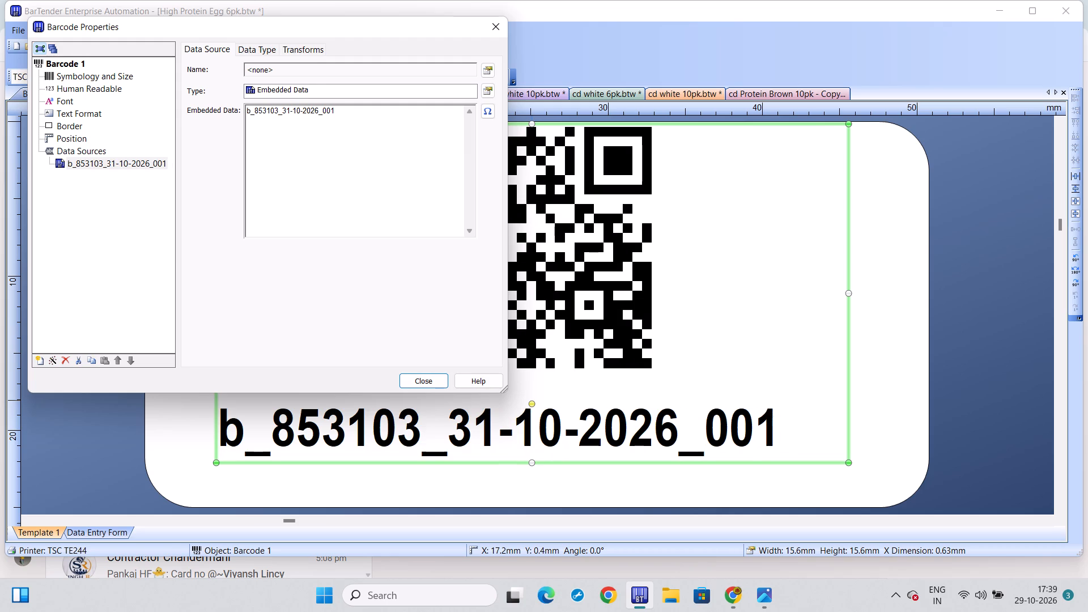
key("0")
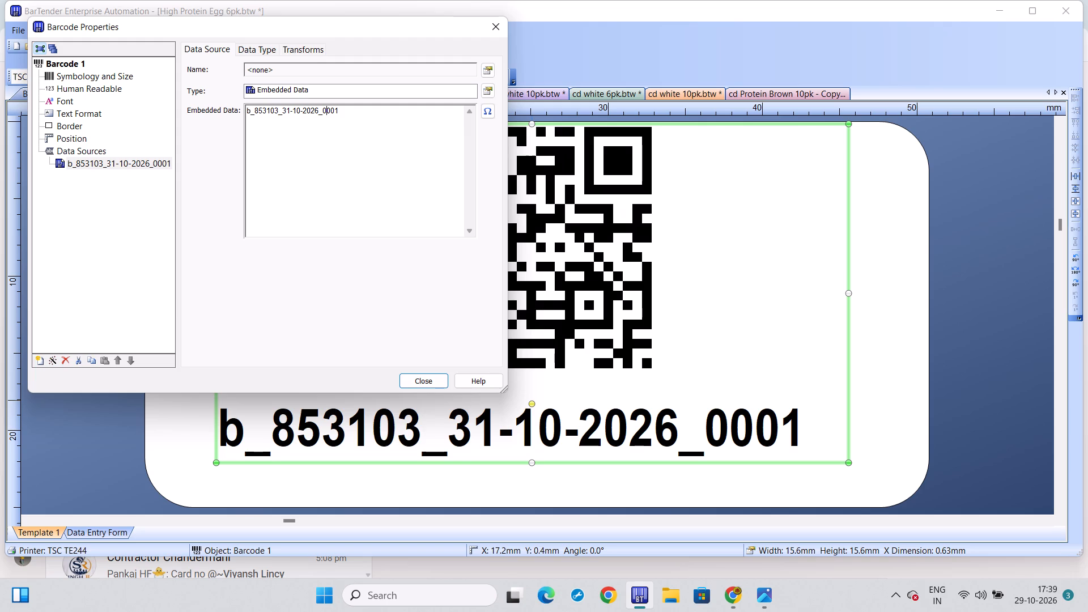
left_click(425, 380)
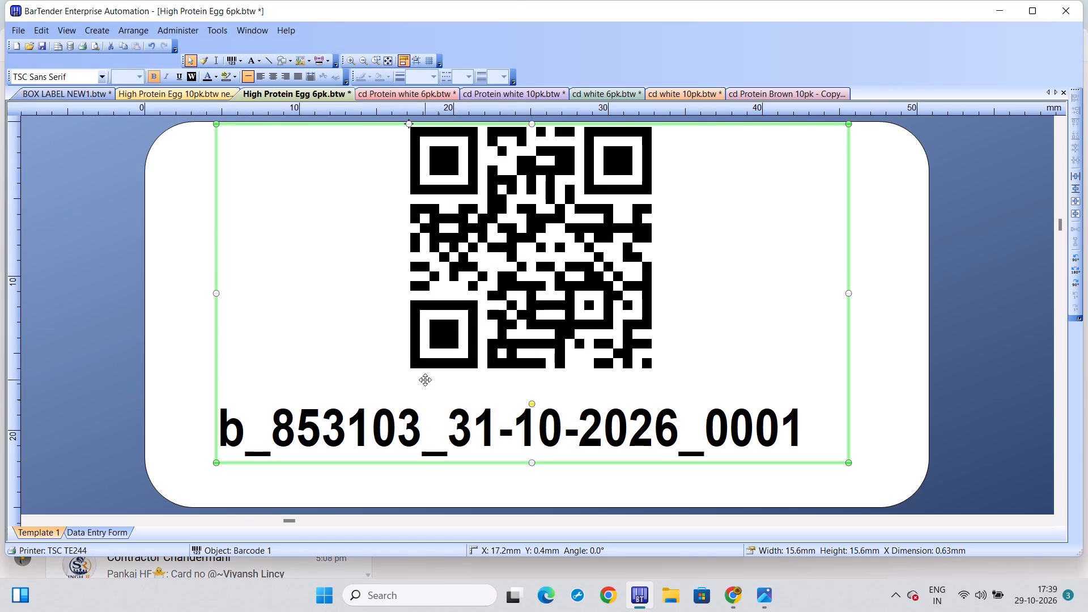
Print the High Protein Egg 6pk label on the TSC TE244 with 160 serial numbers.
key("ctrl+p")
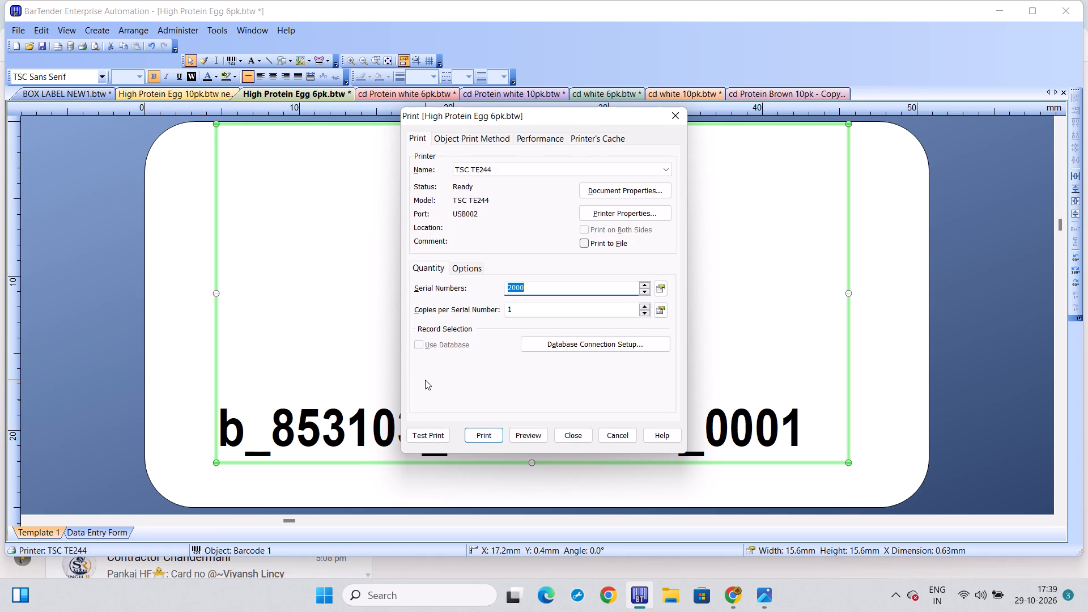
key("1")
key("6")
key("0")
key("Return")
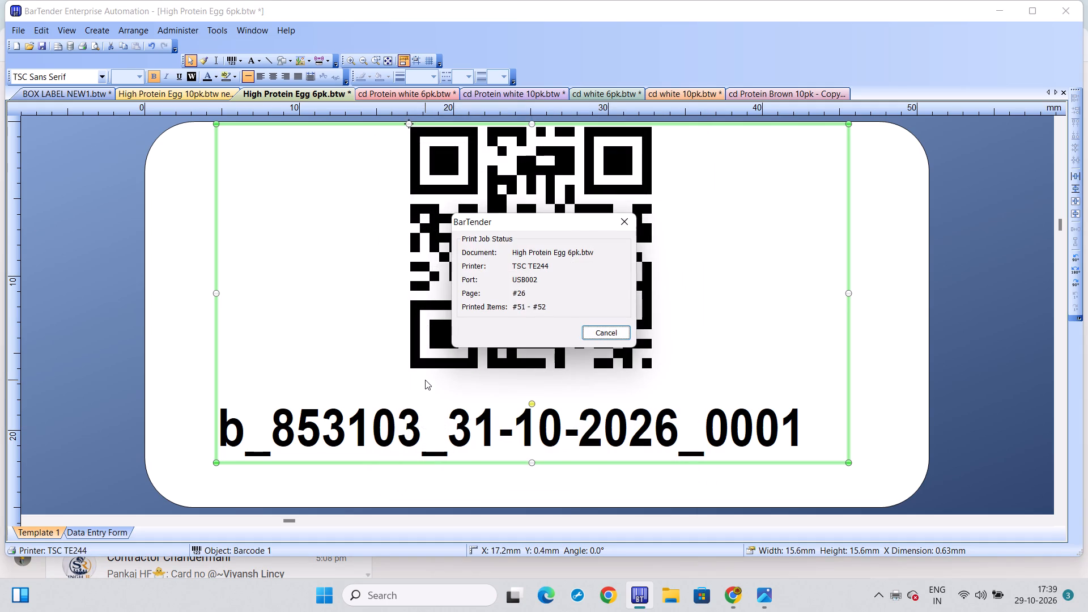
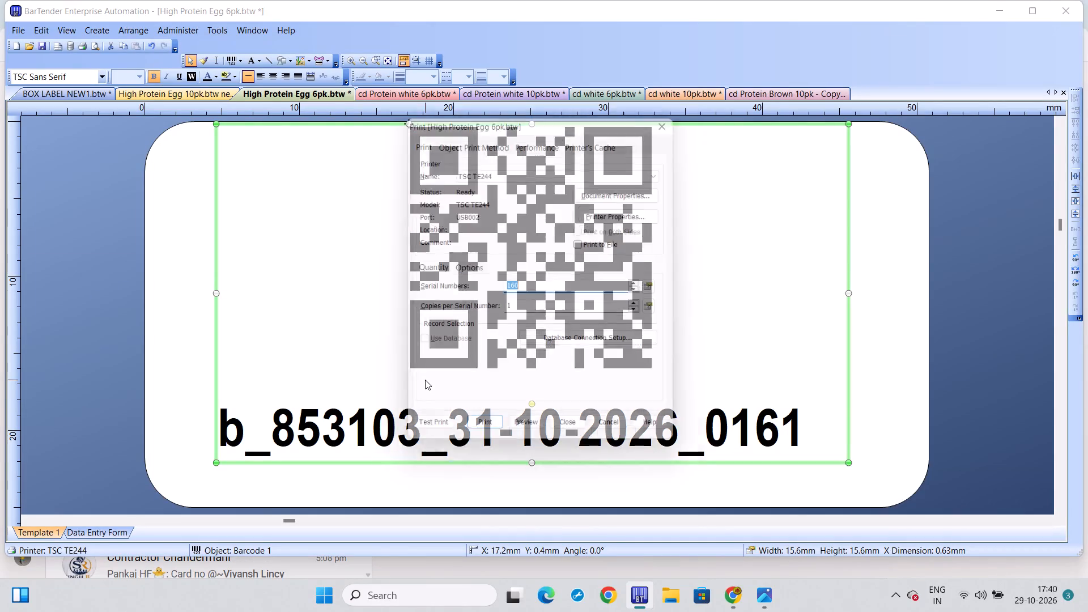
Print the High Protein Egg 6pk label on the TSC TE244 with 14 serial numbers and one copy each.
key("1")
key("4")
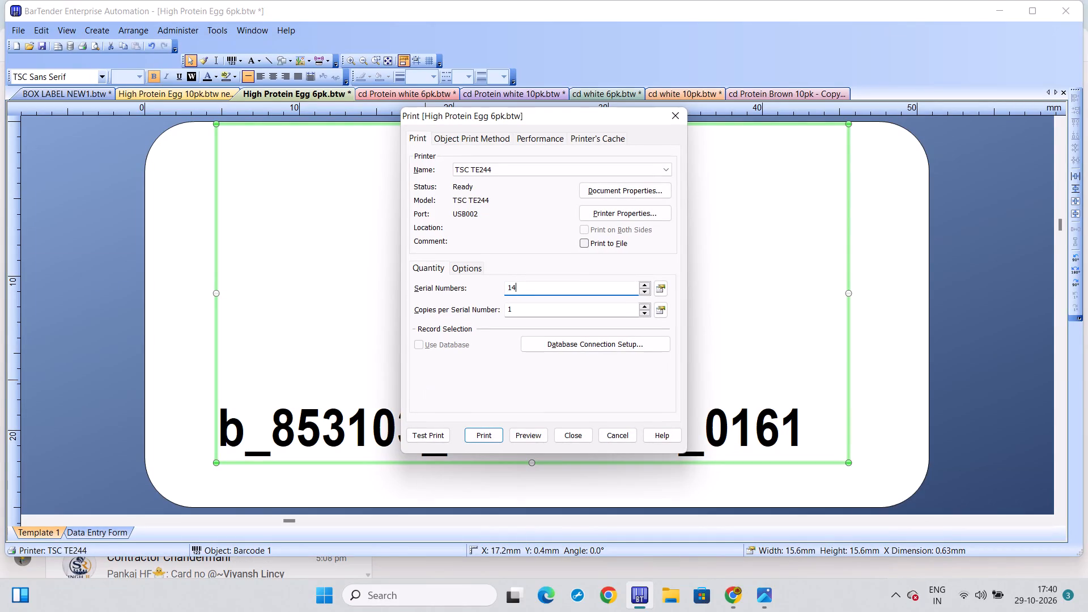
key("Return")
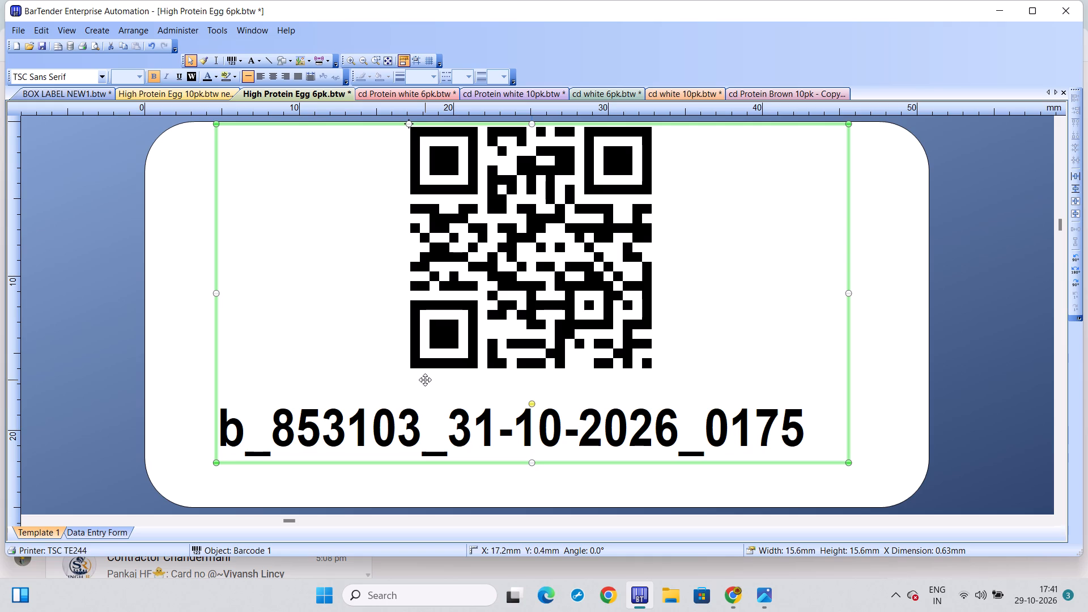
Switch to the BOX LABEL NEW1 document with the 10PK/A.1 box label.
left_click(44, 95)
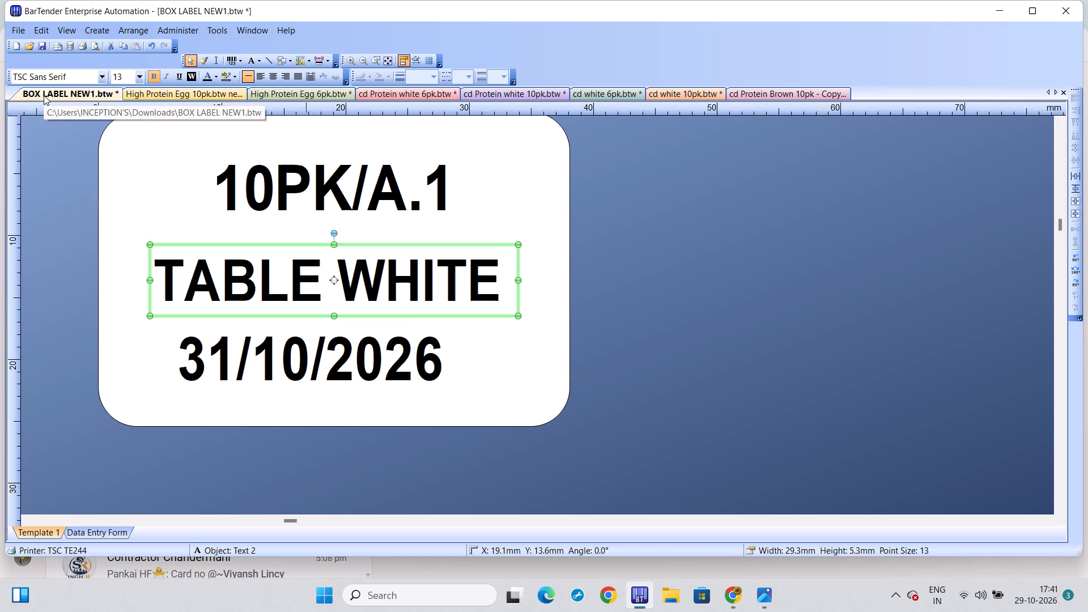
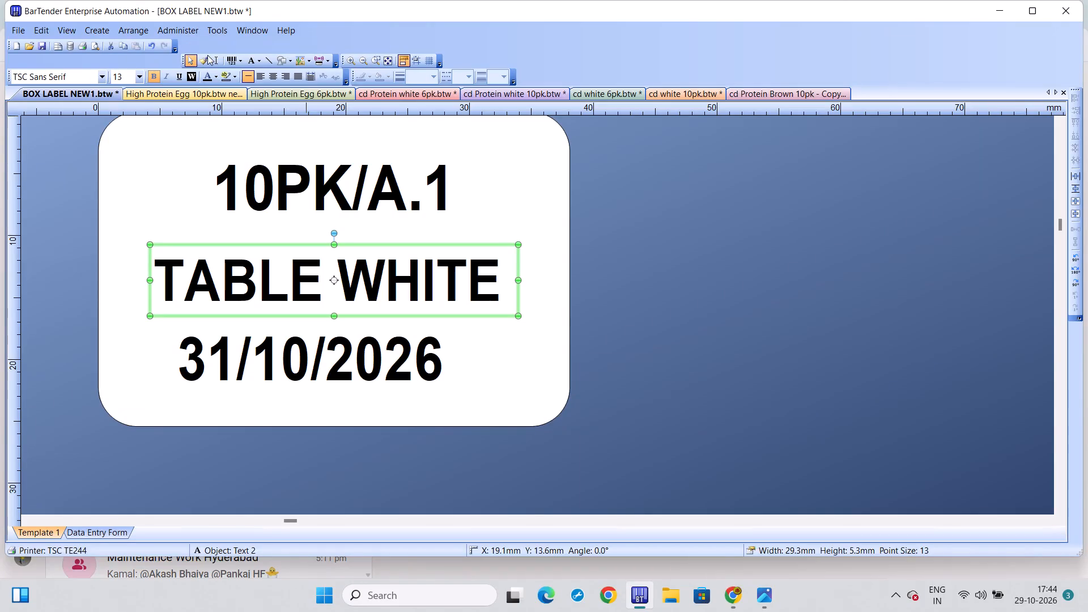
In the High Protein Egg 10pk label, set the barcode data's date to 31-10-2026 and its serial number to 0001.
left_click(282, 93)
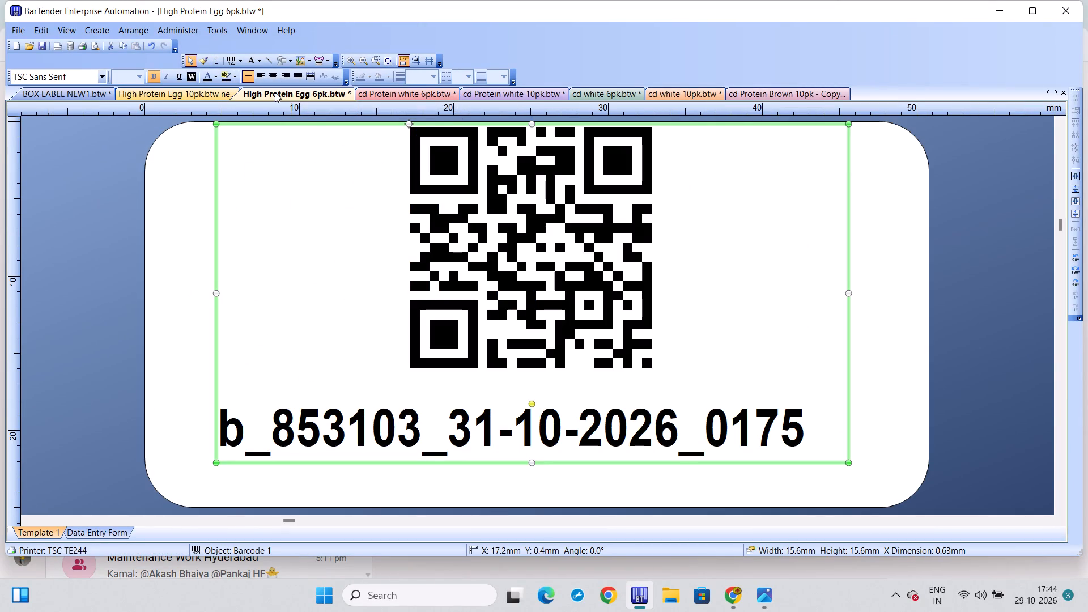
left_click(195, 92)
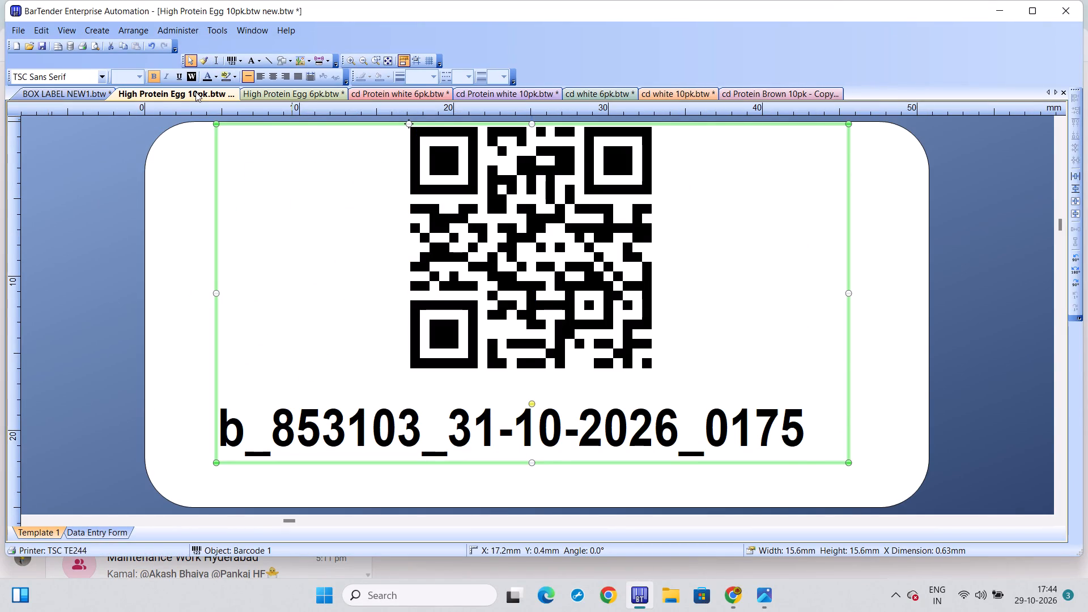
double_click(473, 391)
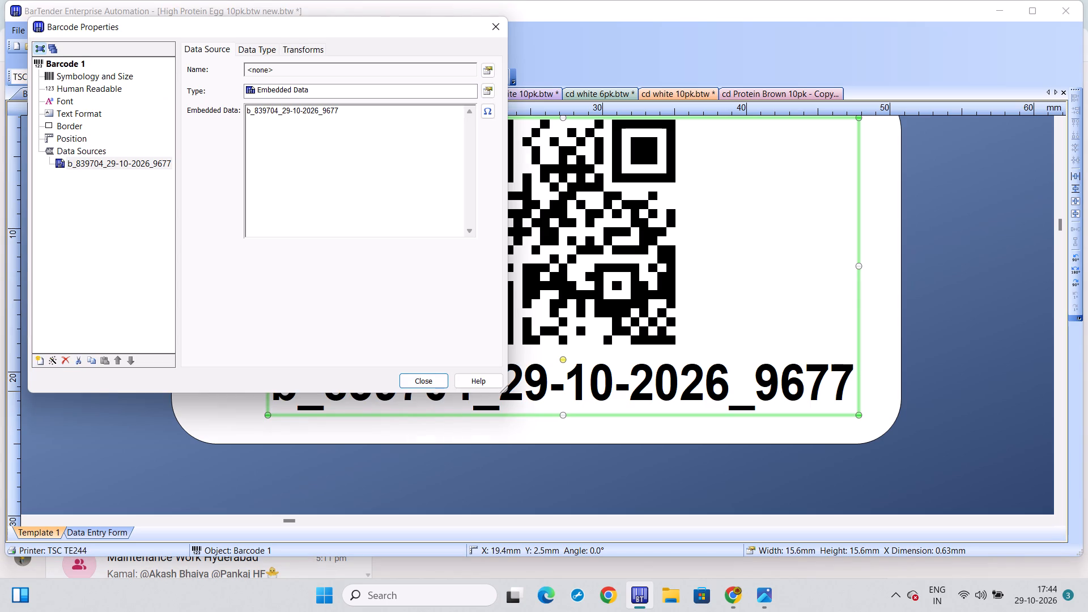
left_click(289, 149)
key("BackSpace")
key("BackSpace")
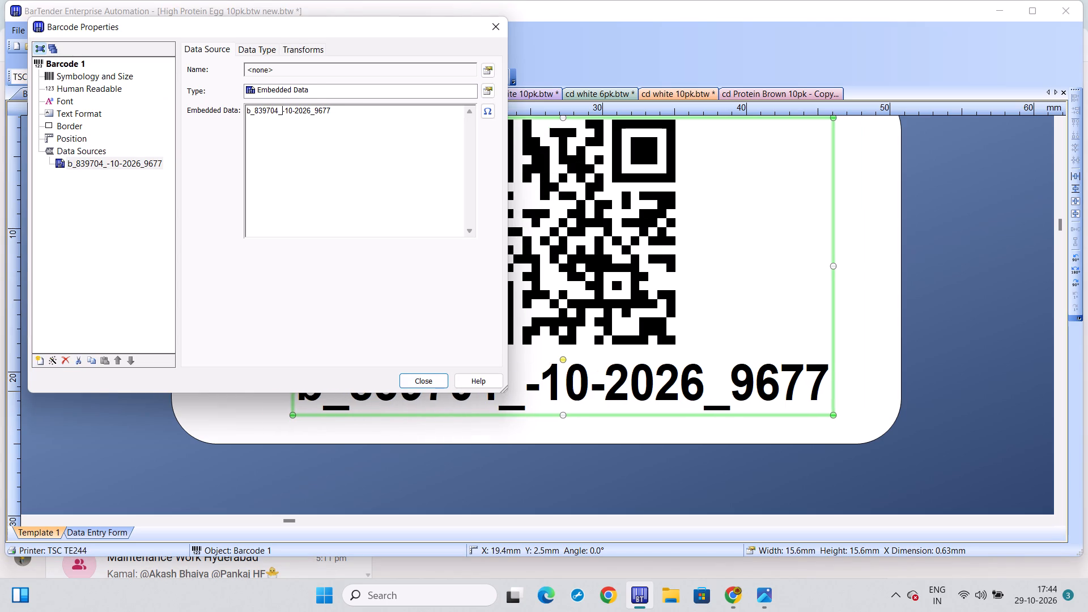
type("31")
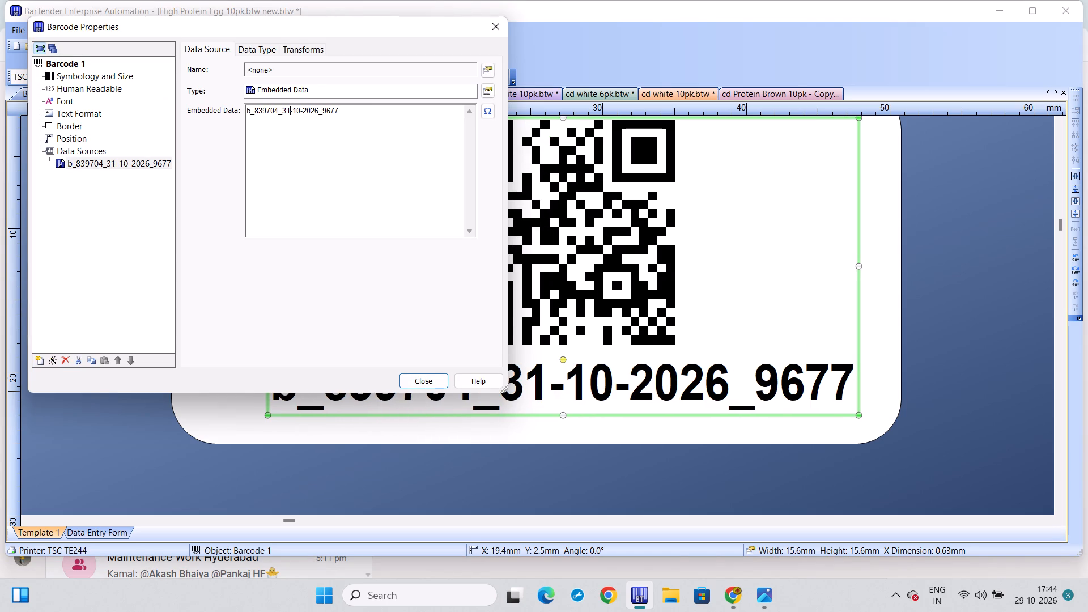
left_click(376, 148)
key("BackSpace")
key("BackSpace")
key("BackSpace")
key("BackSpace")
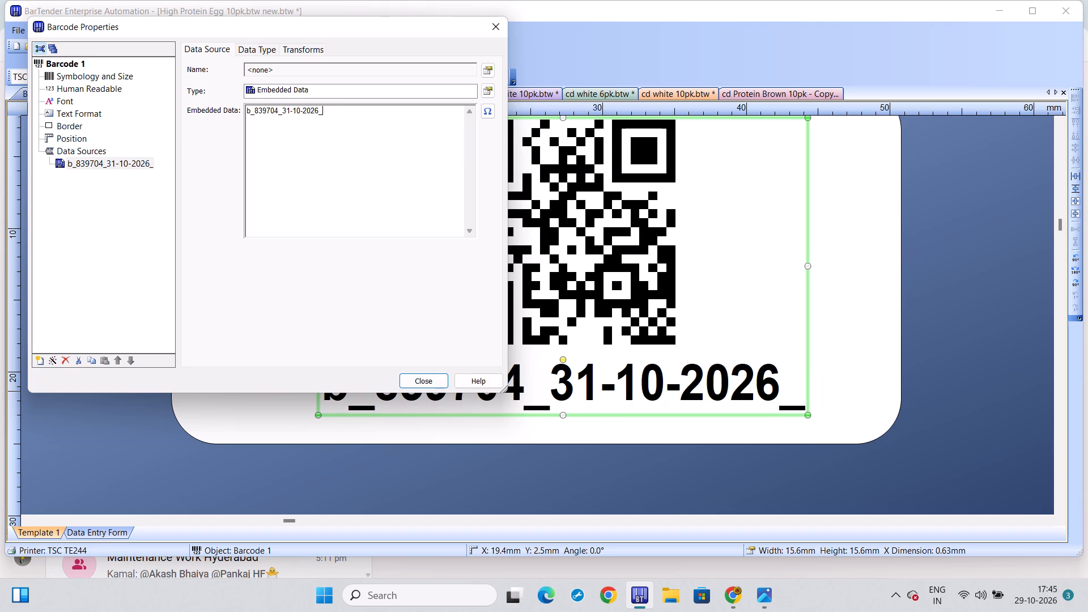
type("0001")
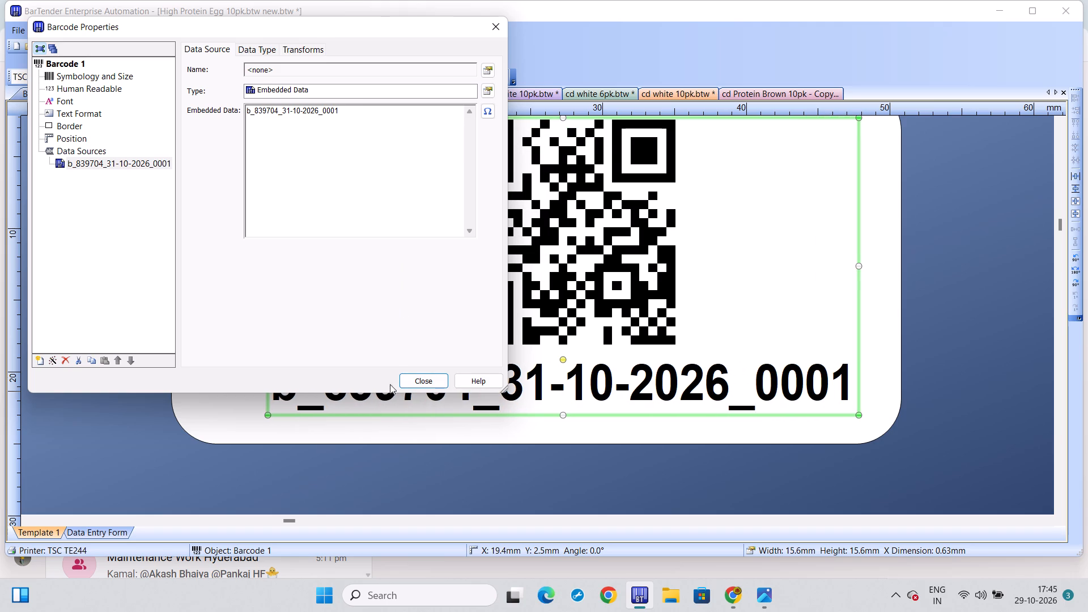
left_click(422, 386)
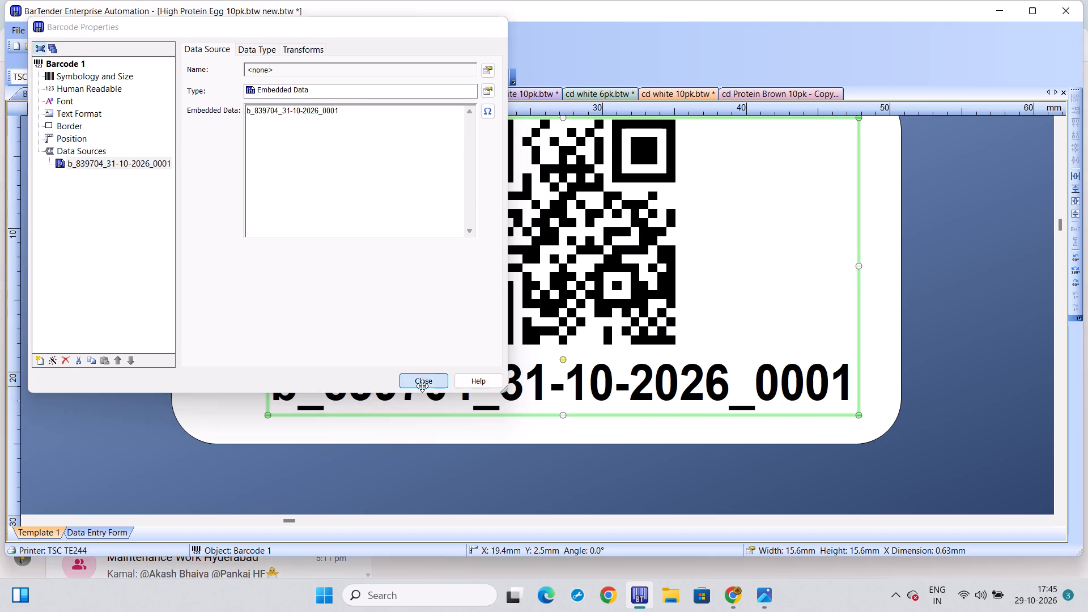
Print the High Protein Egg 10pk label on the TSC TE244 with 1000 serial numbers.
key("ctrl+p")
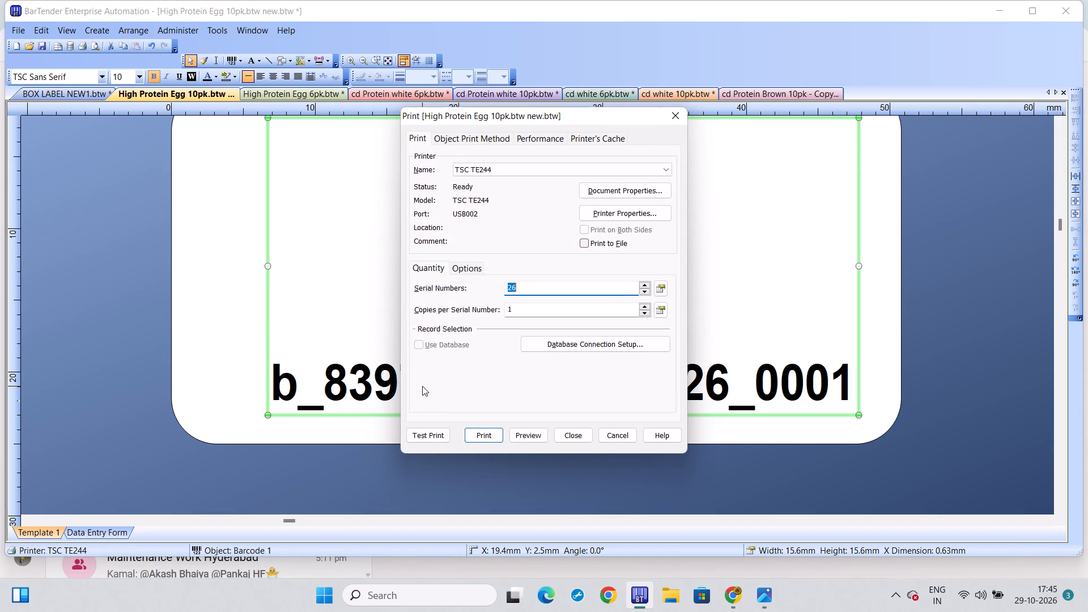
key("1")
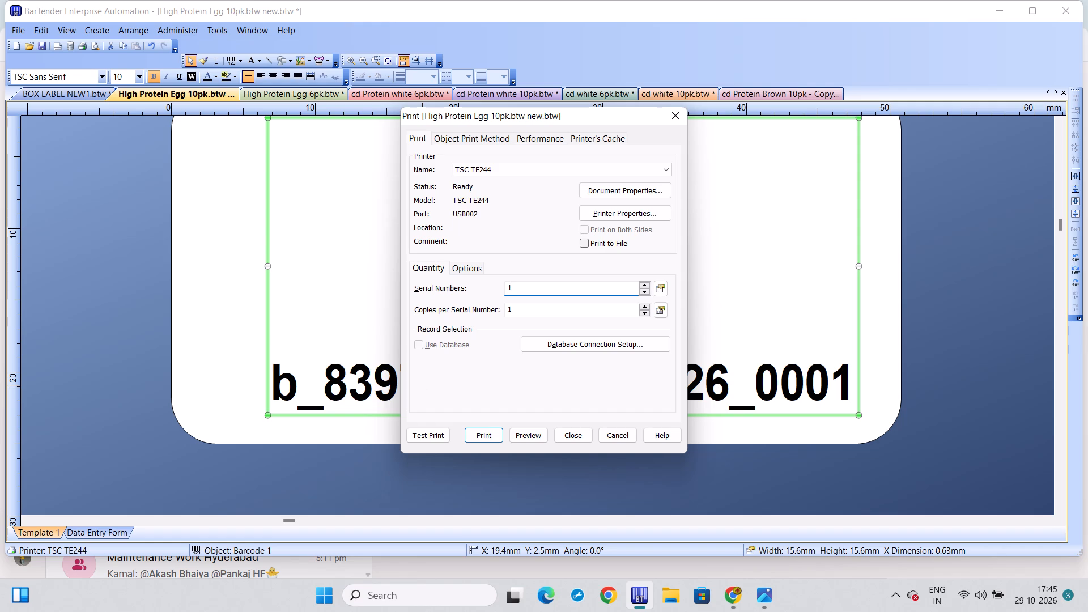
type("000")
key("Return")
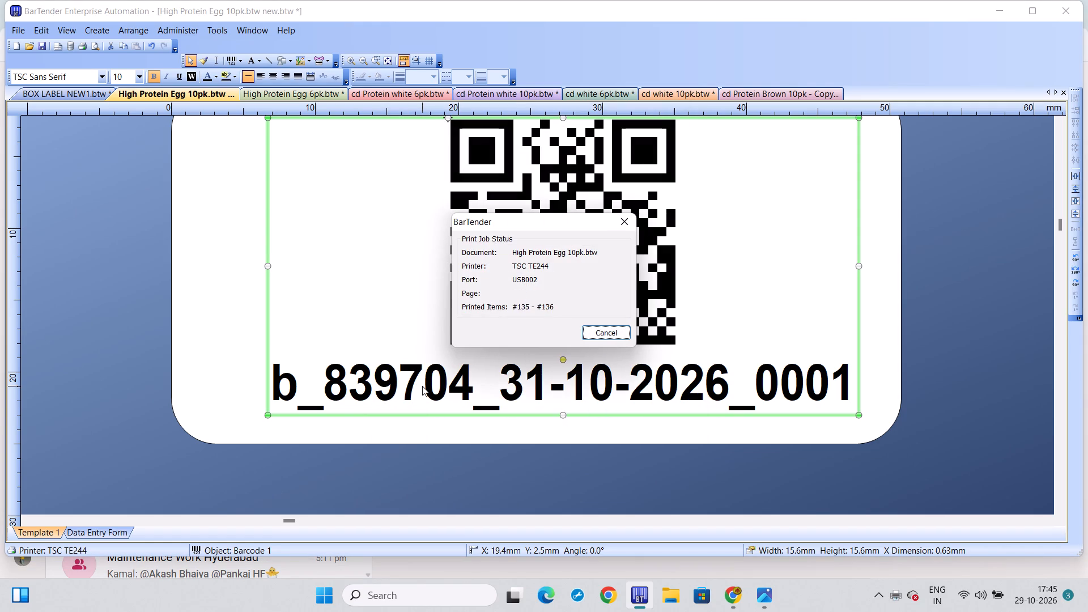
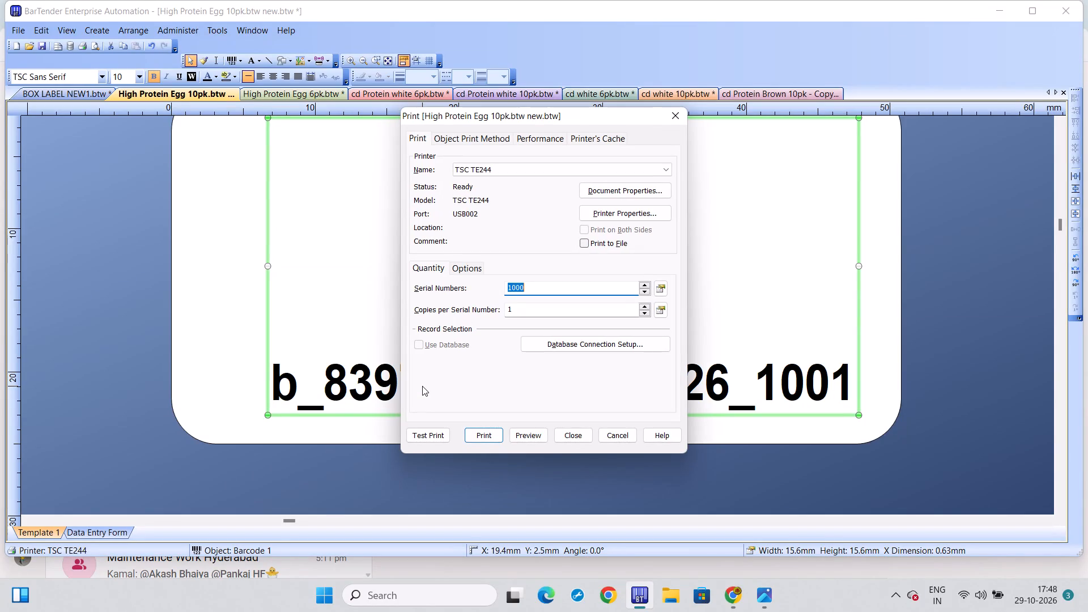
Print the High Protein Egg 10pk label on the TSC TE244 with 1026 serial numbers, one copy each.
key("1")
key("0")
key("2")
key("6")
key("Return")
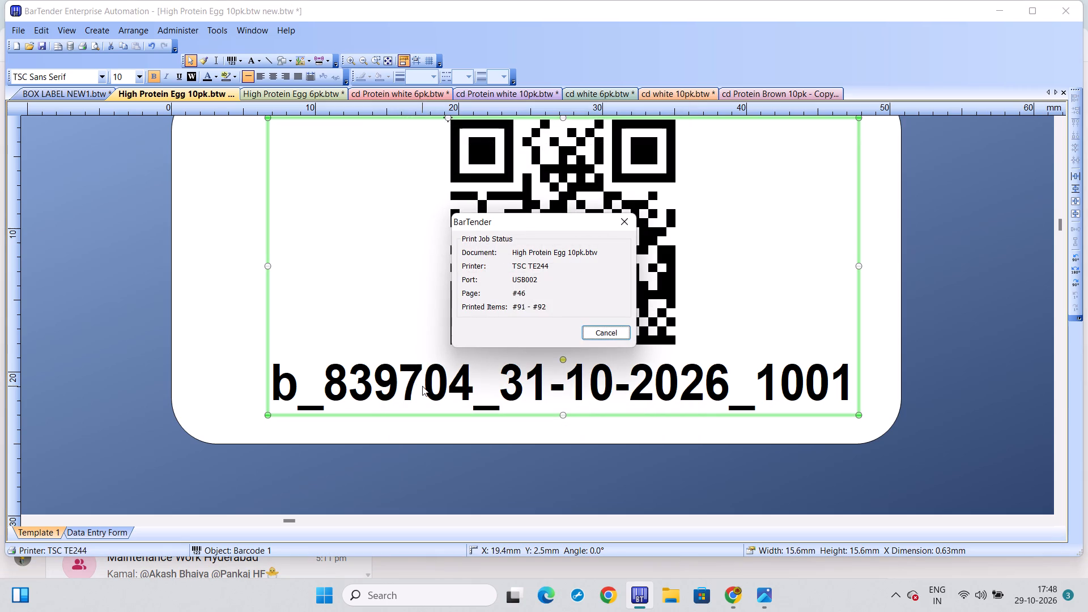
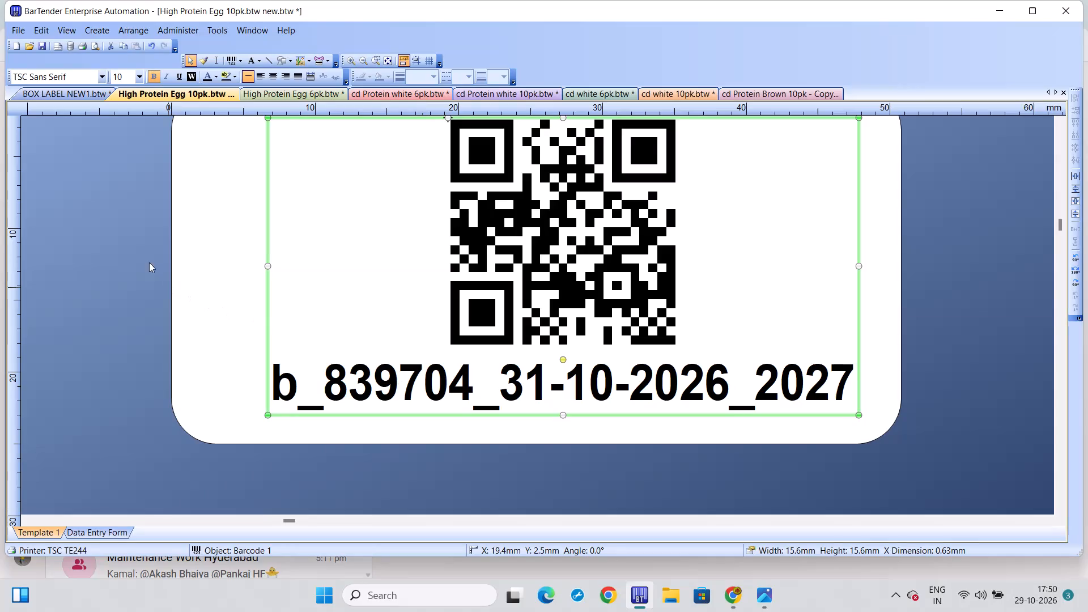
Switch to the BOX LABEL NEW1 label document.
left_click(49, 95)
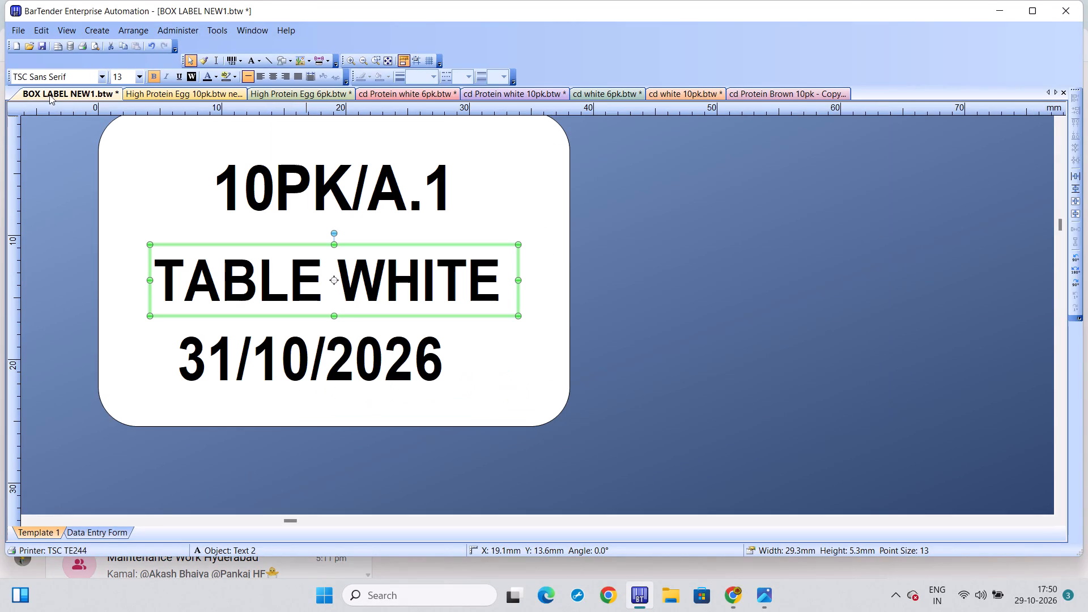
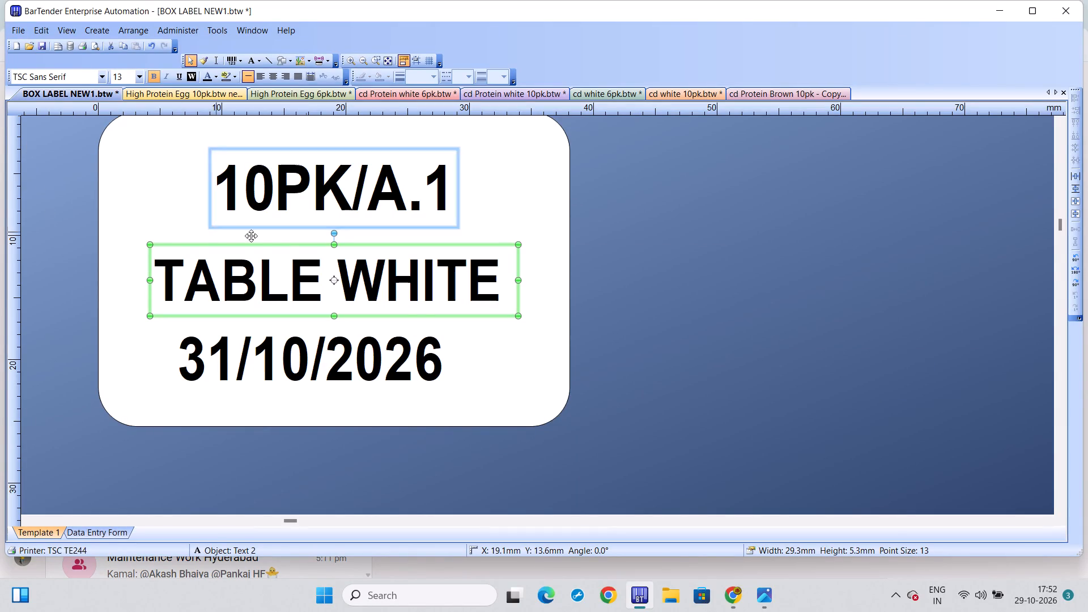
Replace the product name TABLE WHITE on the box label with DELISH WHITE.
left_click(499, 276)
left_click(499, 276)
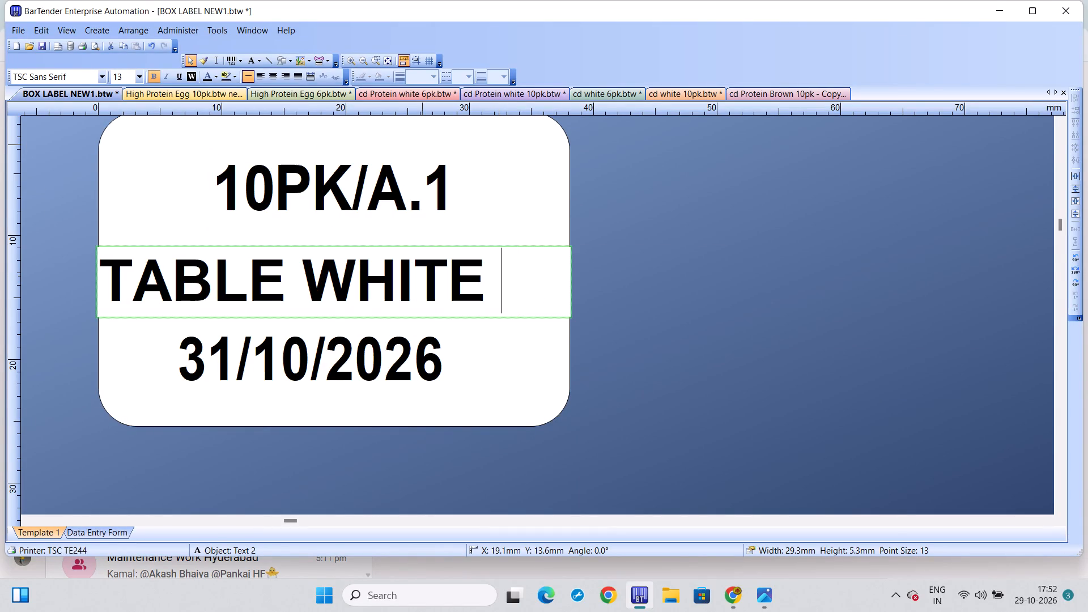
key("BackSpace")
key("BackSpace")
key("BackSpace")
key("BackSpace")
key("BackSpace")
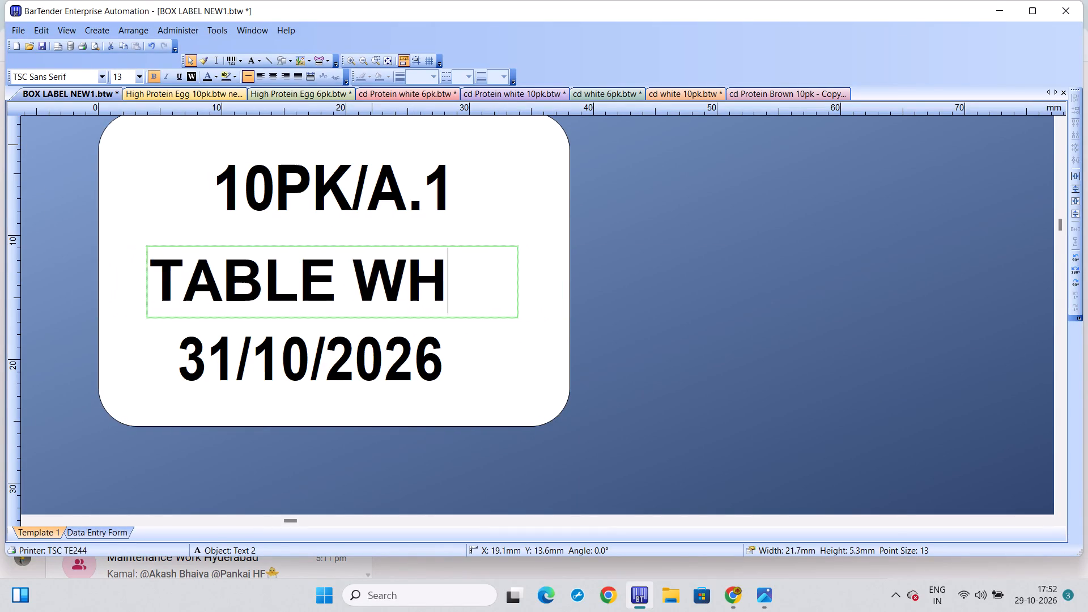
key("BackSpace")
key("BackSpace")
key("BackSpace")
key("BackSpace")
key("BackSpace")
key("BackSpace")
key("BackSpace")
key("BackSpace")
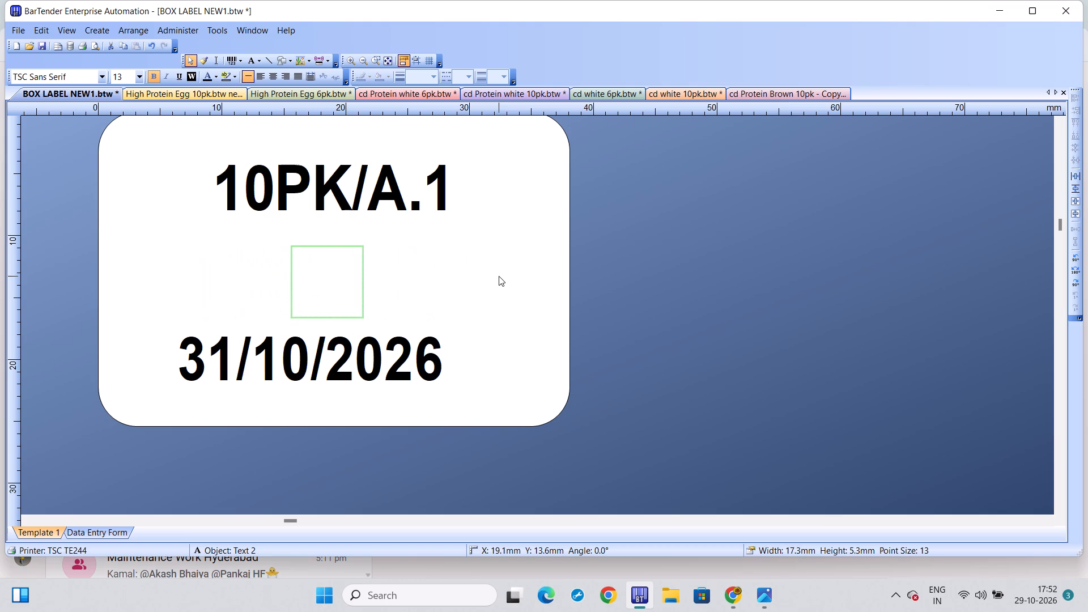
type("DE")
type("LISH WHITE")
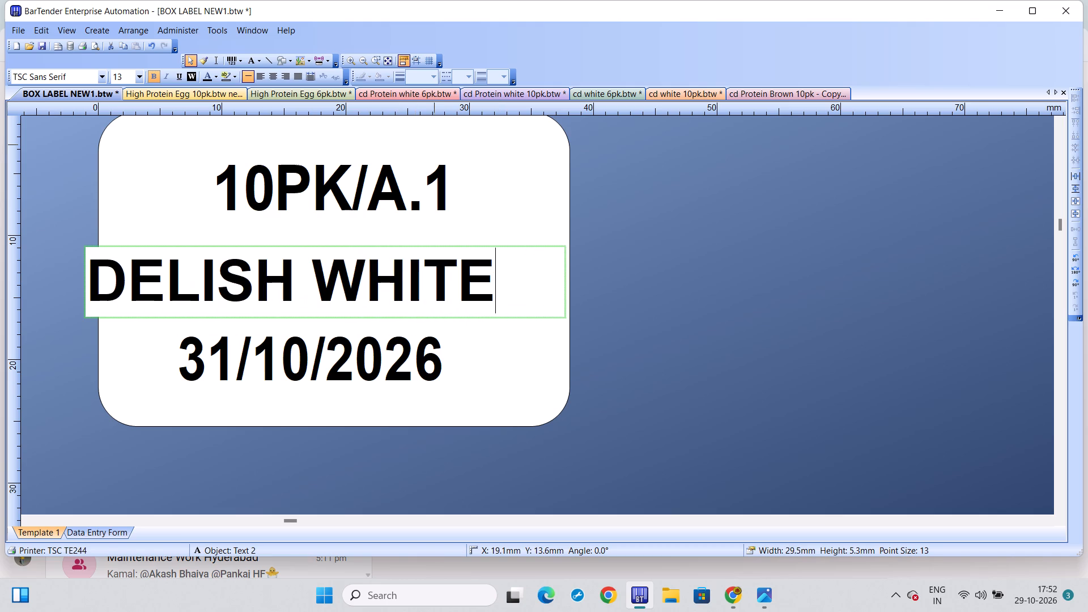
Print 20 copies of the 10PK/A.1 DELISH WHITE box label on the TSC TE244.
key("ctrl+p")
left_click(532, 288)
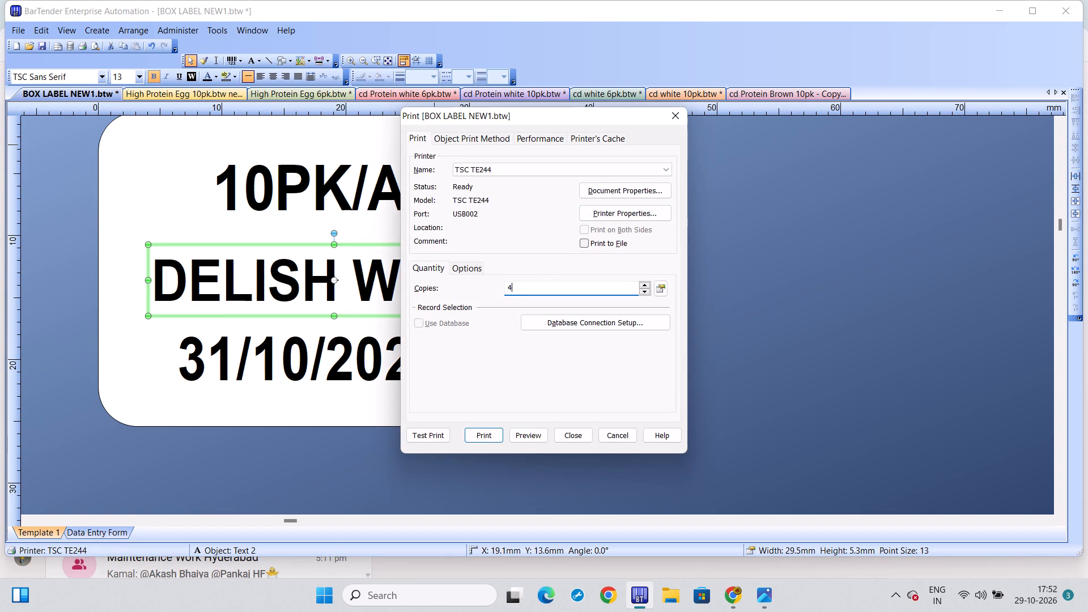
key("BackSpace")
type("20")
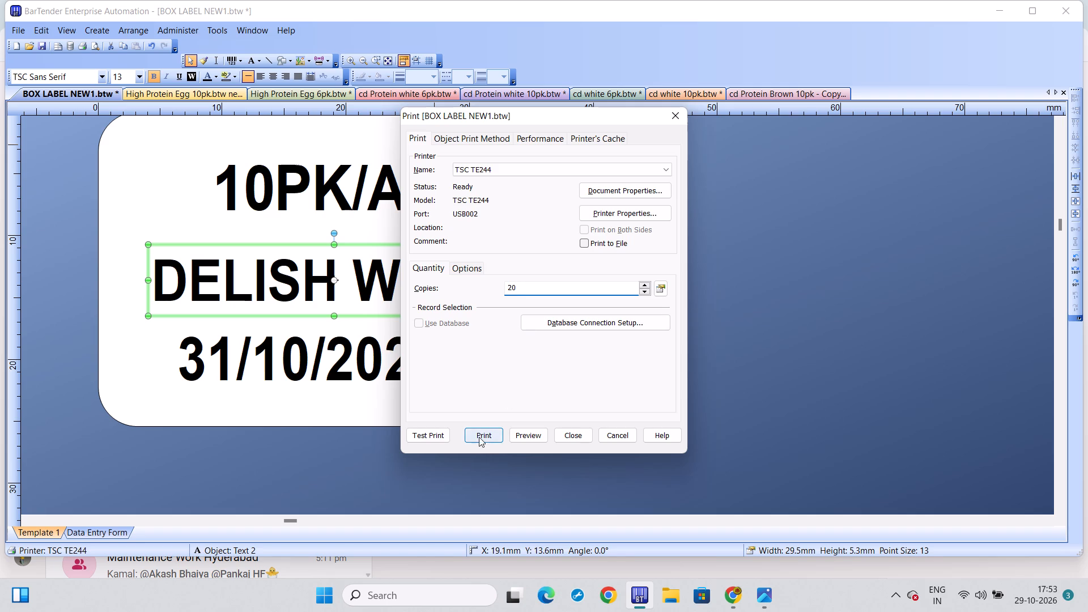
left_click(479, 437)
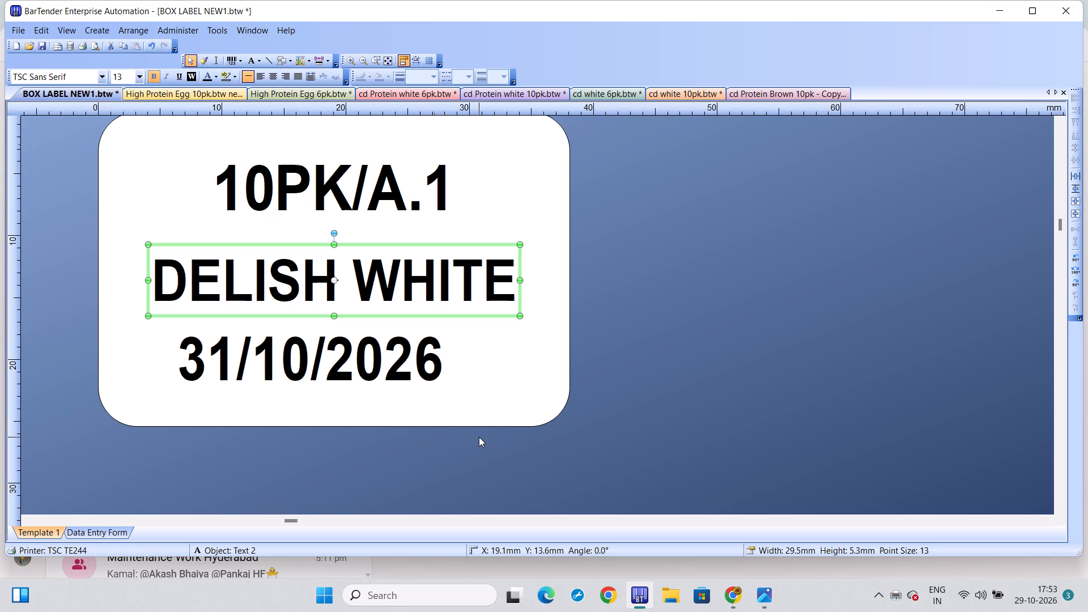
Replace the product name on the box label with PYKD ORANGE.
left_click(492, 278)
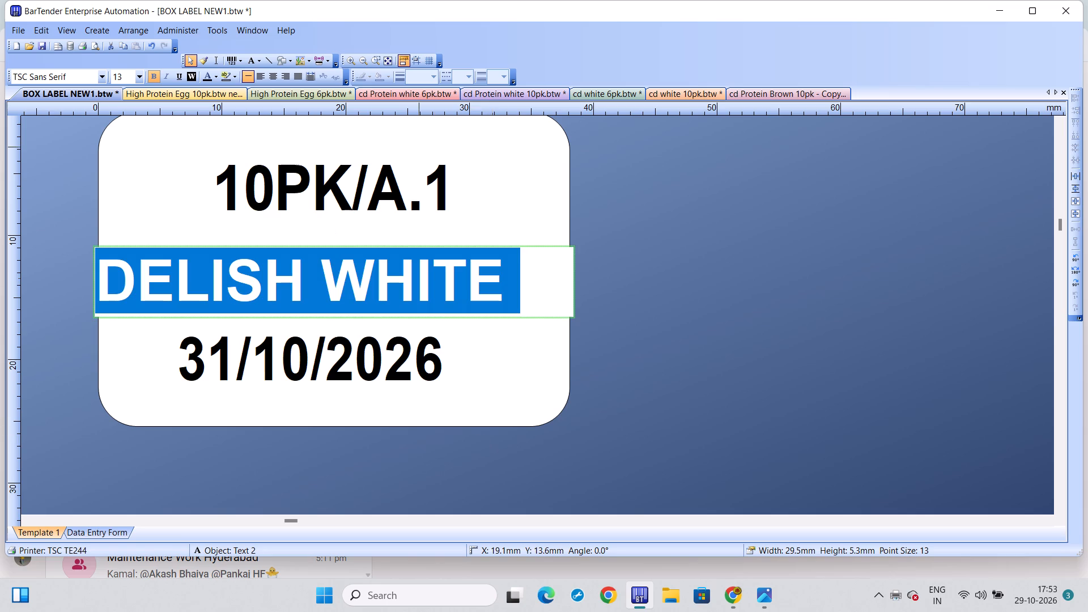
key("BackSpace")
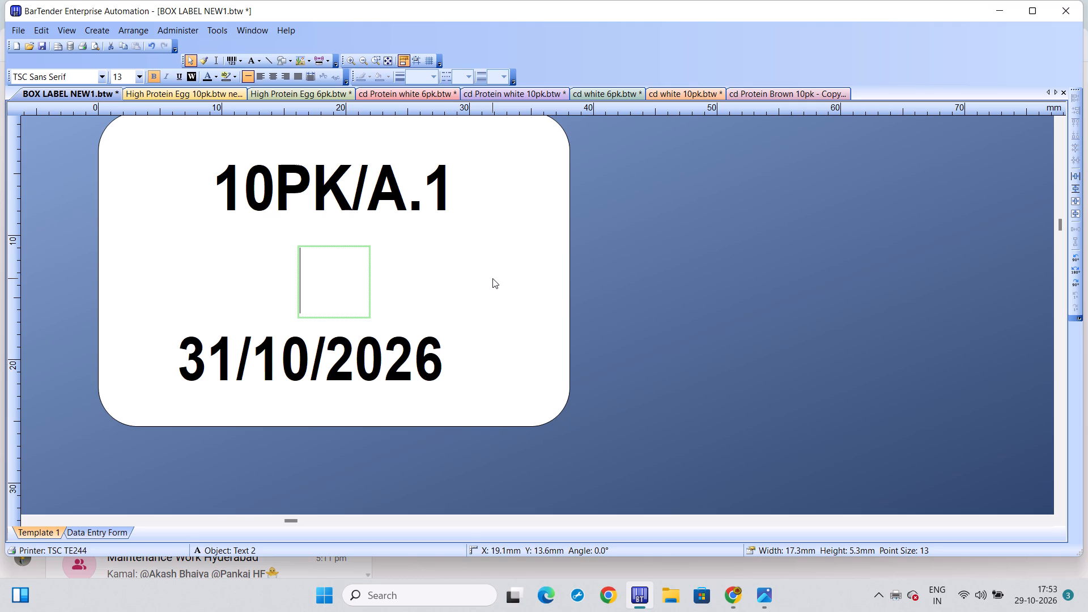
key("p")
key("y")
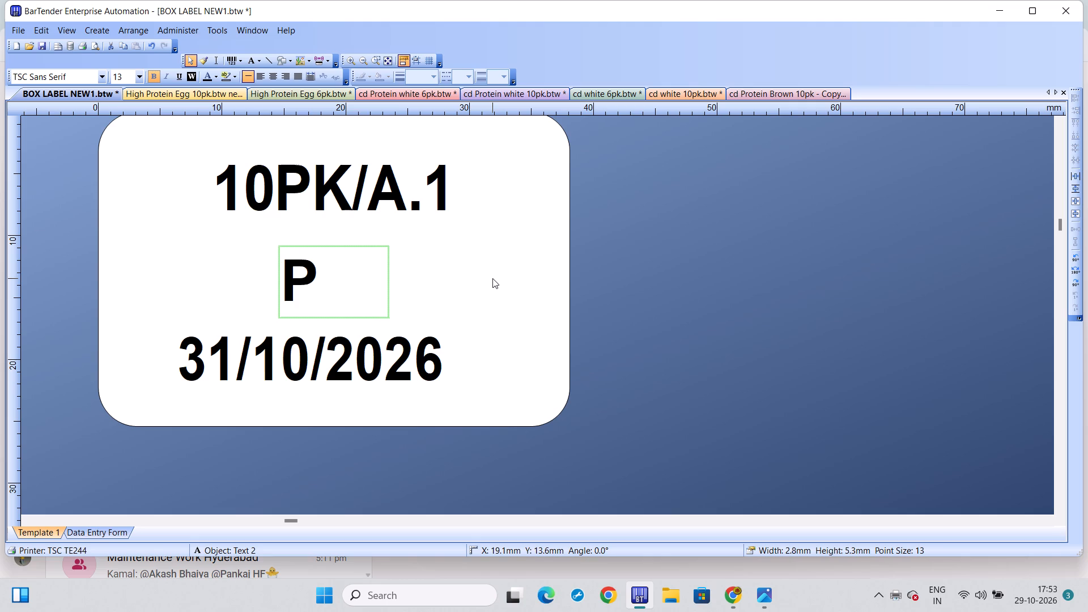
type("KD")
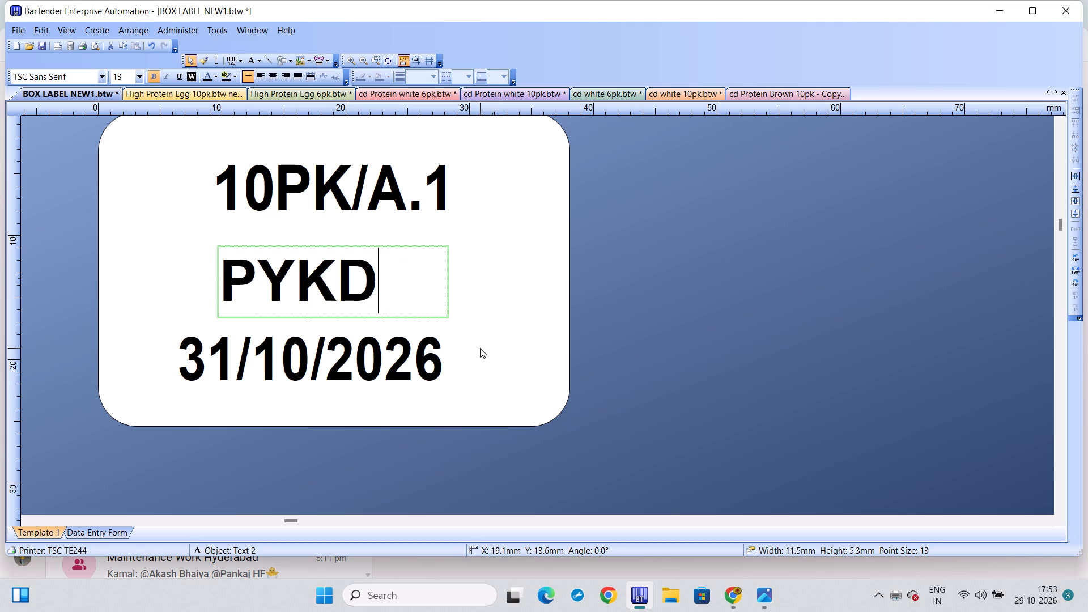
key("space")
type("ORANGE")
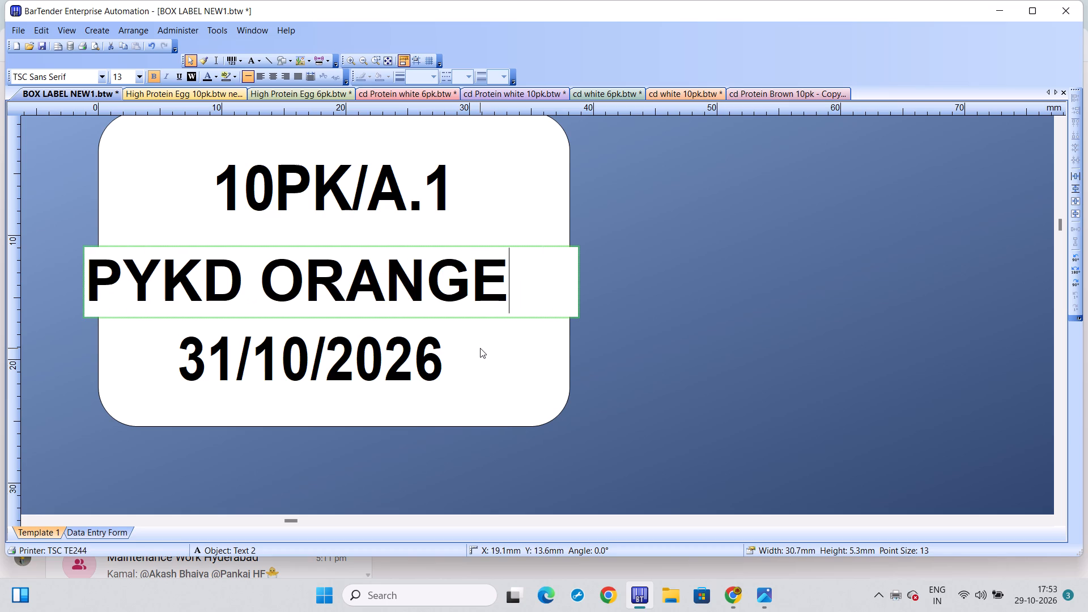
Print 6 copies of the 10PK/A.1 PYKD ORANGE box label.
key("ctrl+p")
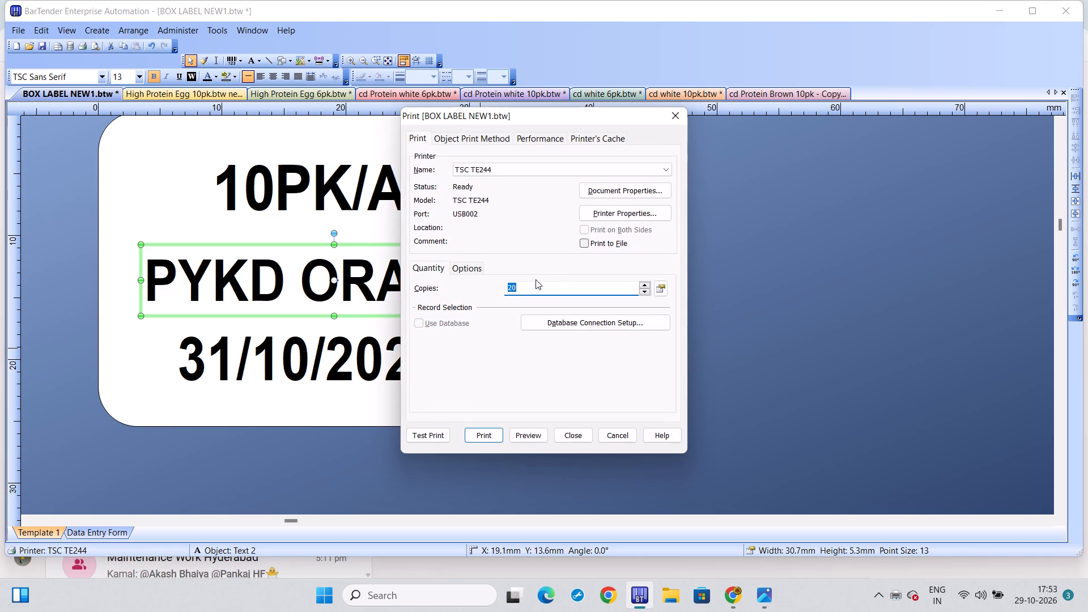
left_click(529, 284)
key("BackSpace")
key("BackSpace")
key("6")
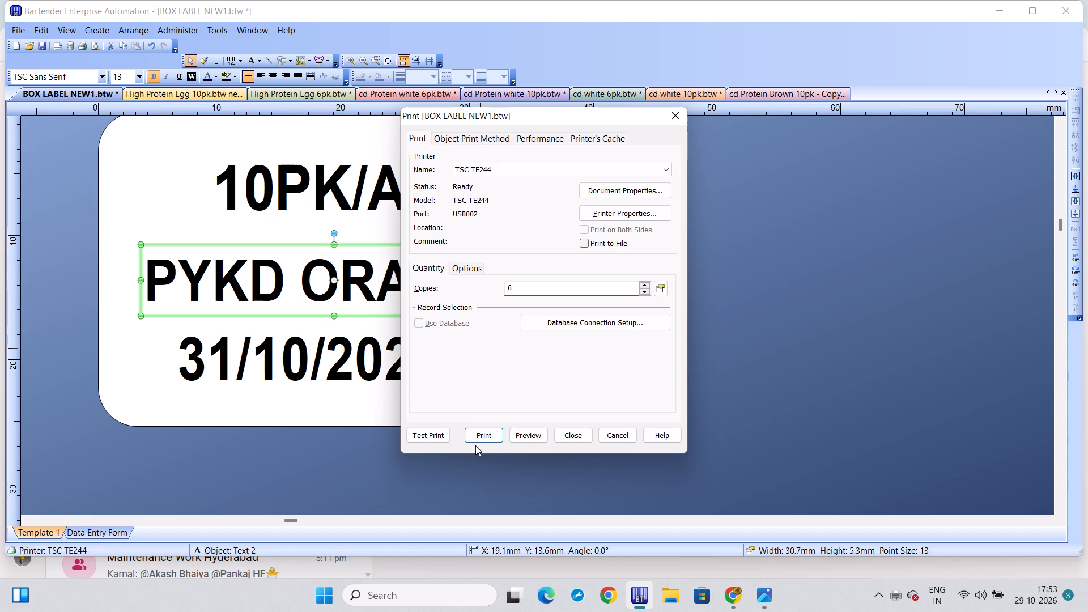
left_click(479, 427)
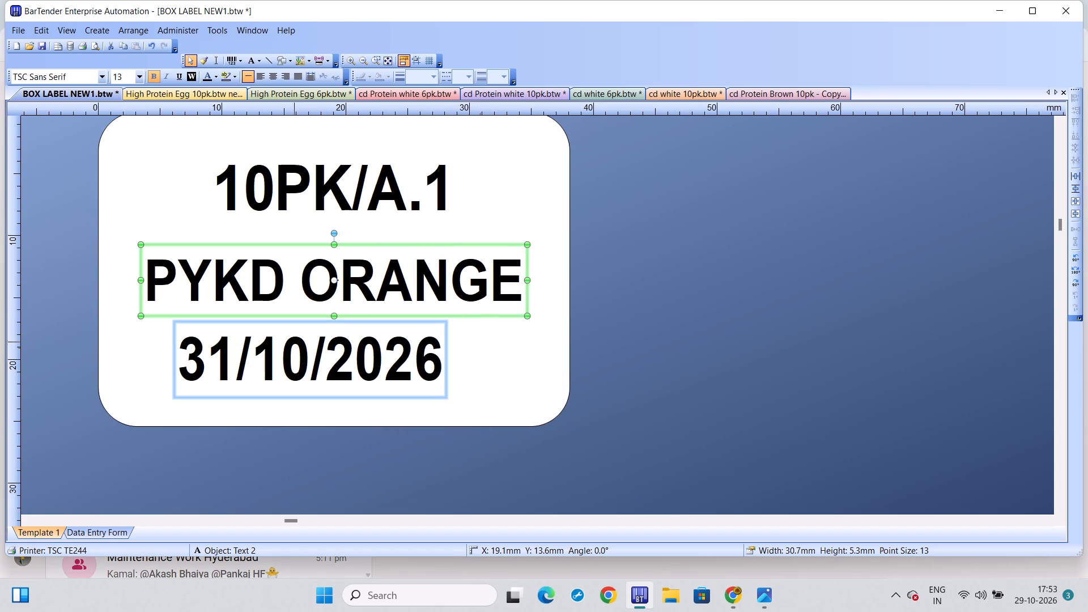
Change the pack code above PYKD ORANGE to 06PK/A.1.
left_click(273, 196)
left_click(231, 193)
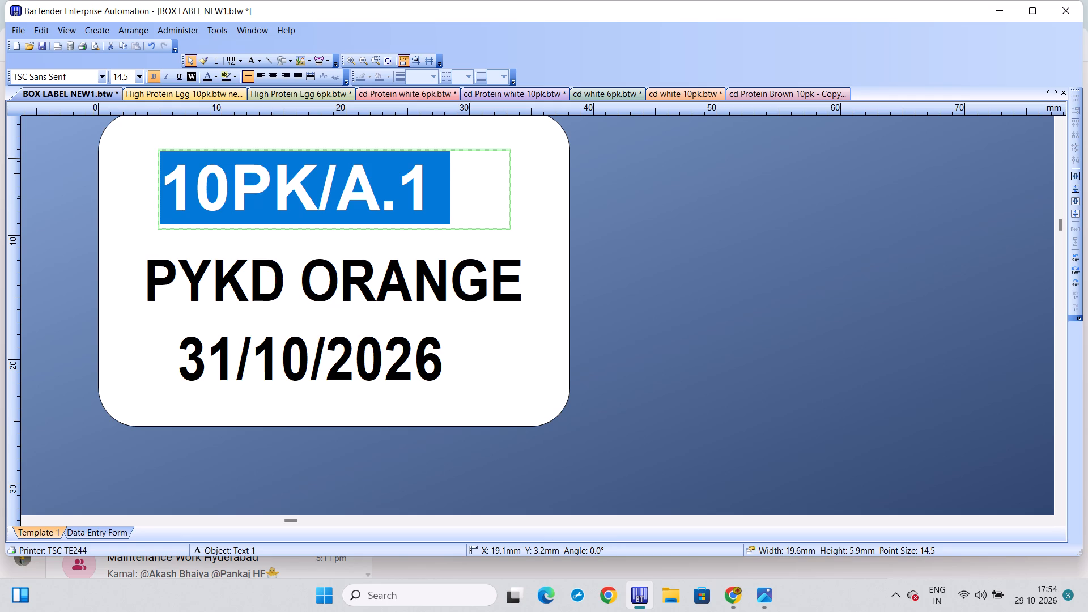
key("BackSpace")
key("BackSpace")
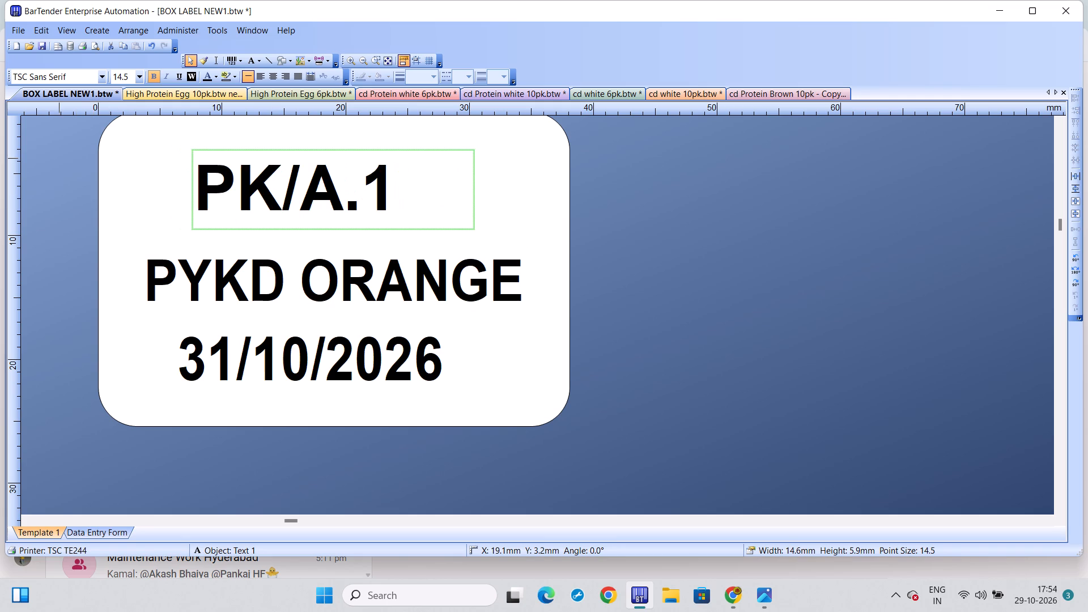
type("06")
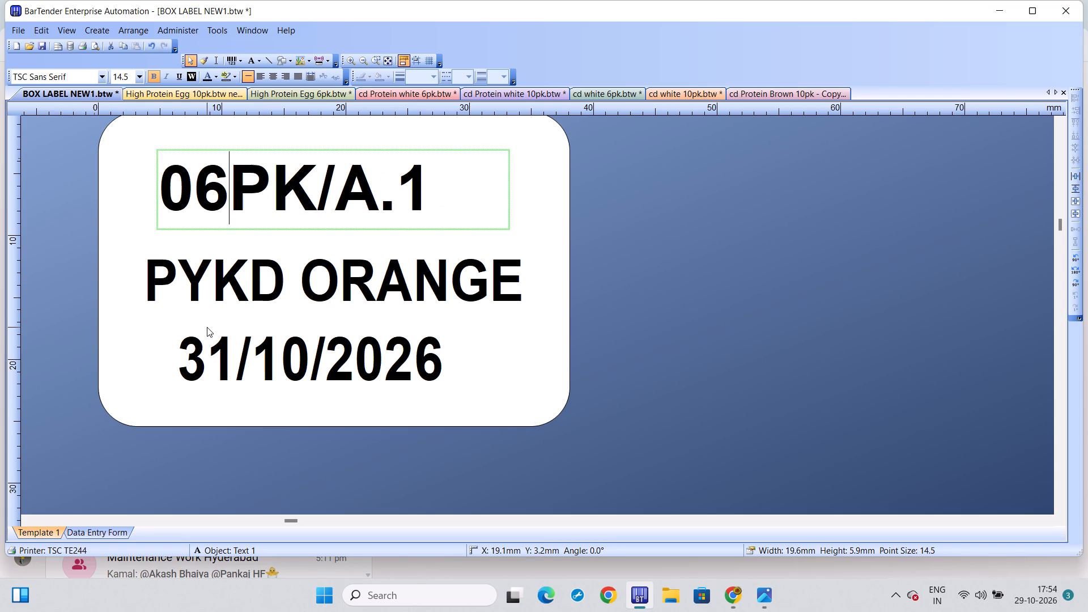
Print 4 copies of the 06PK/A.1 PYKD ORANGE box label.
key("ctrl+p")
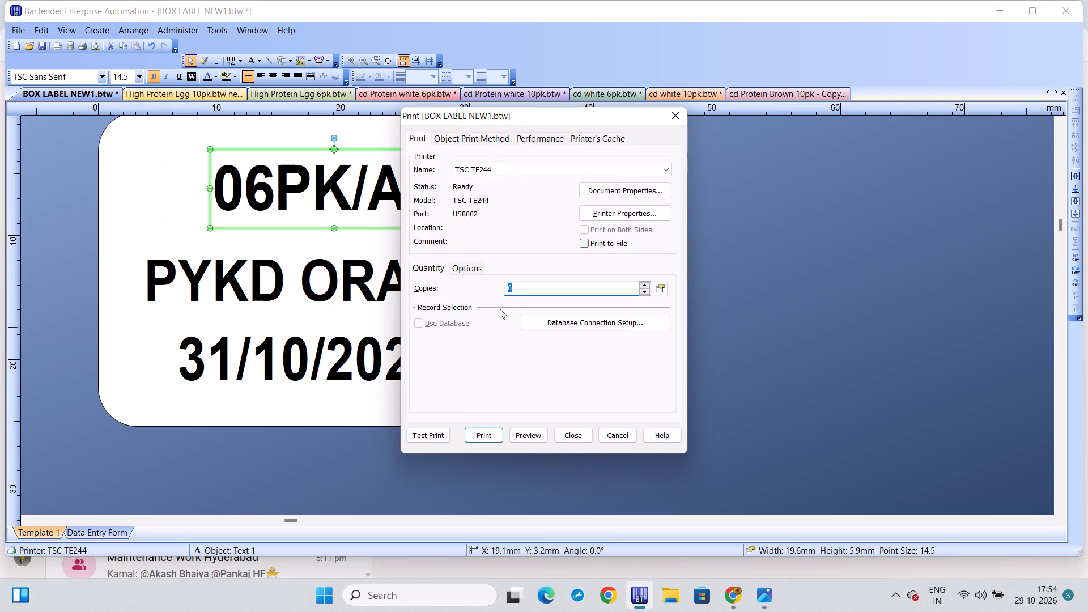
left_click(515, 284)
key("BackSpace")
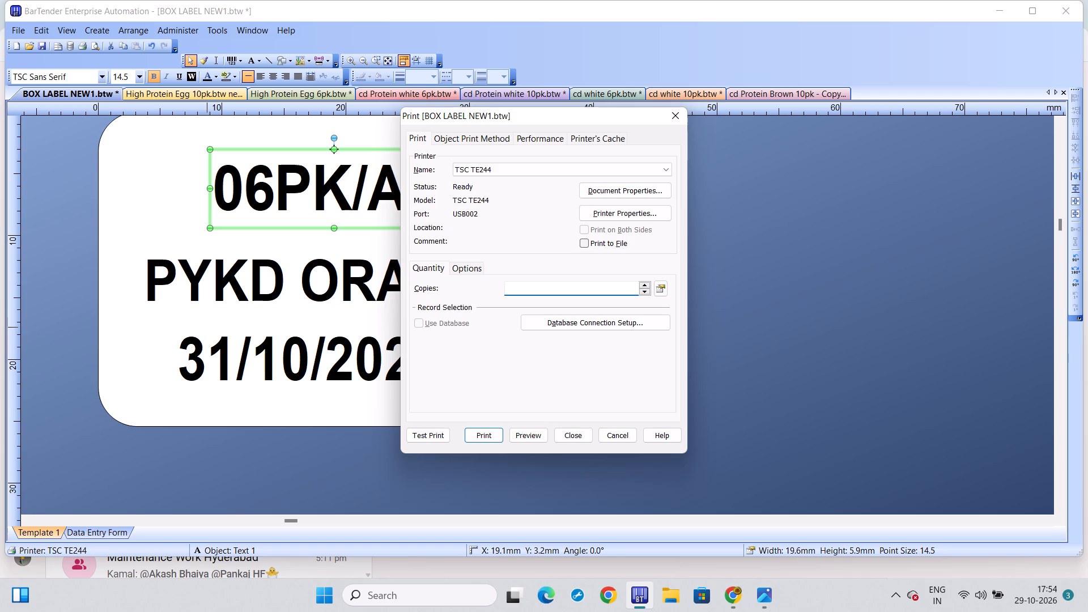
key("4")
left_click(478, 439)
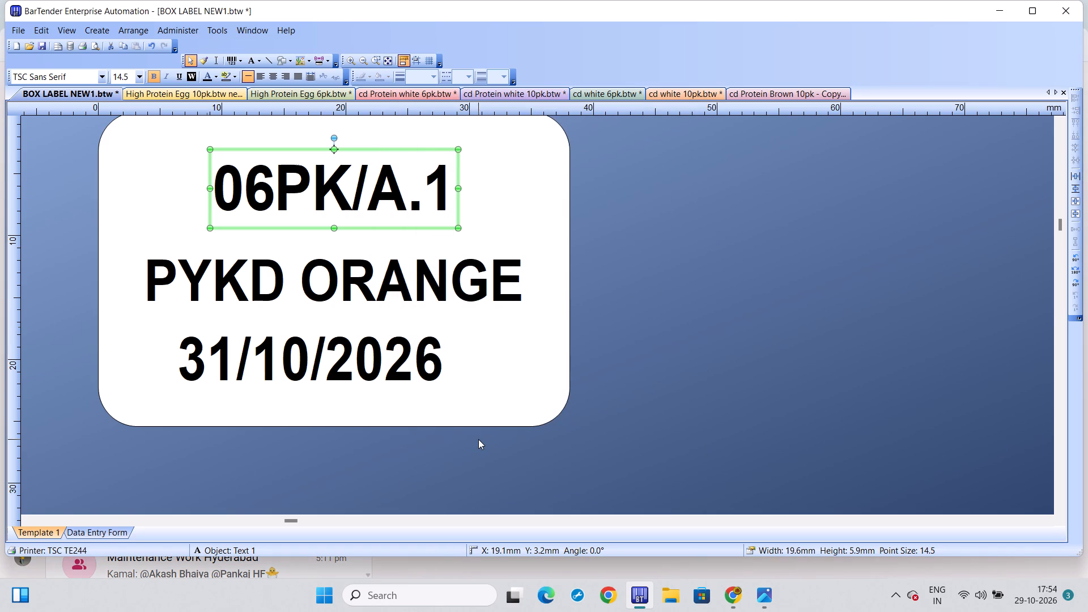
Replace the product name on the box label with NOICE PROTEIN.
left_click(431, 300)
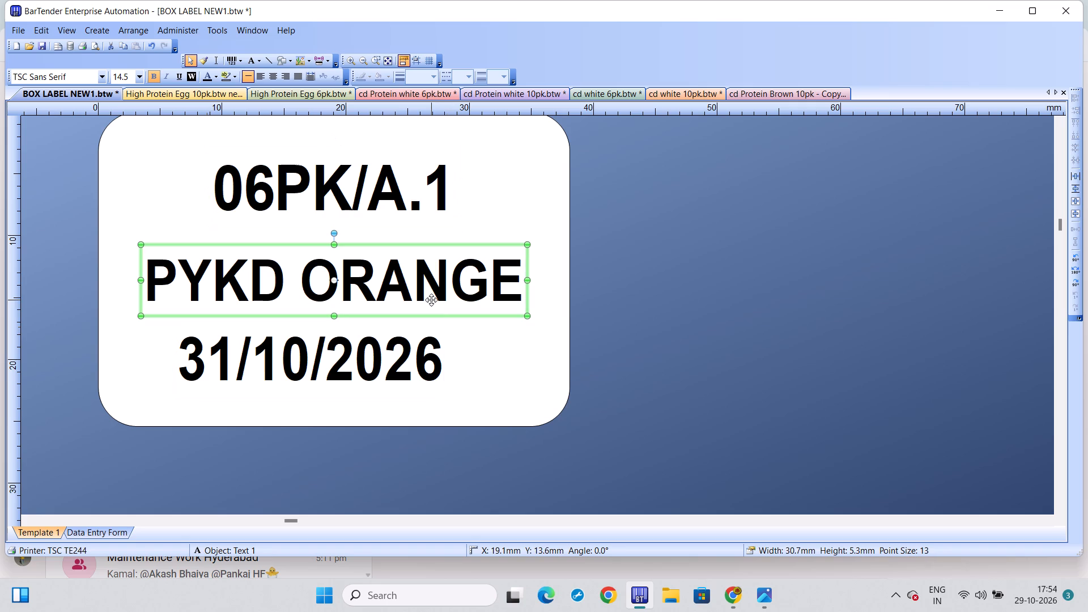
left_click(475, 266)
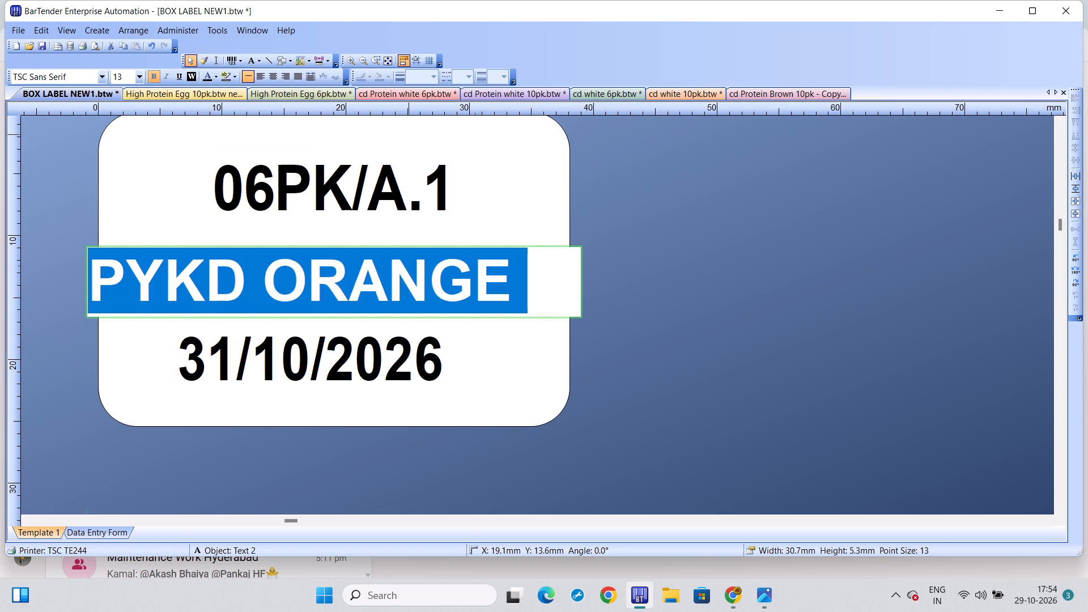
key("BackSpace")
type("NOICE")
key("space")
type("PROT")
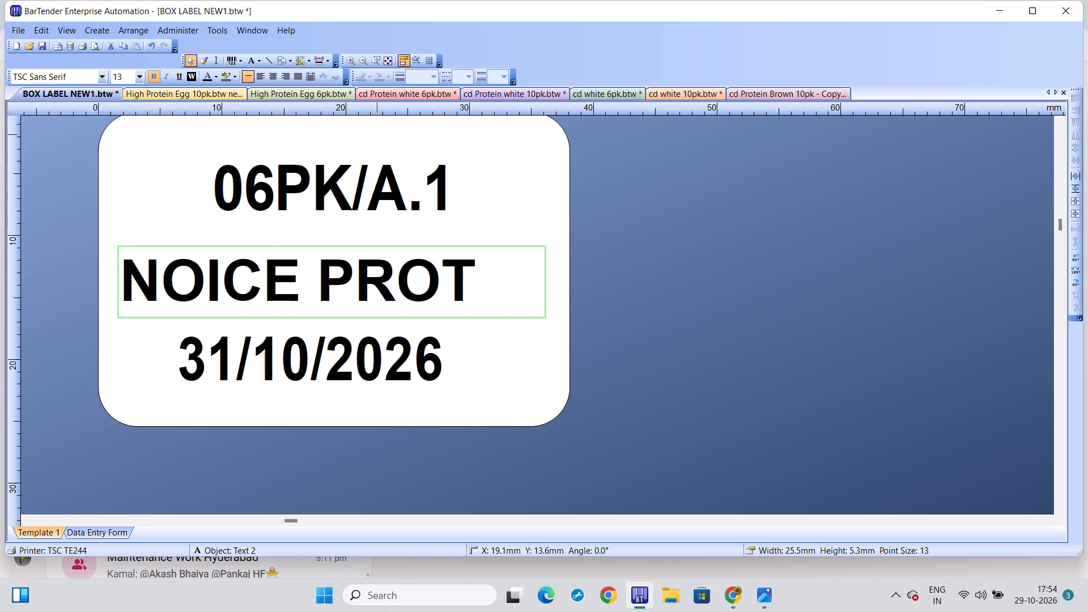
type("EIN")
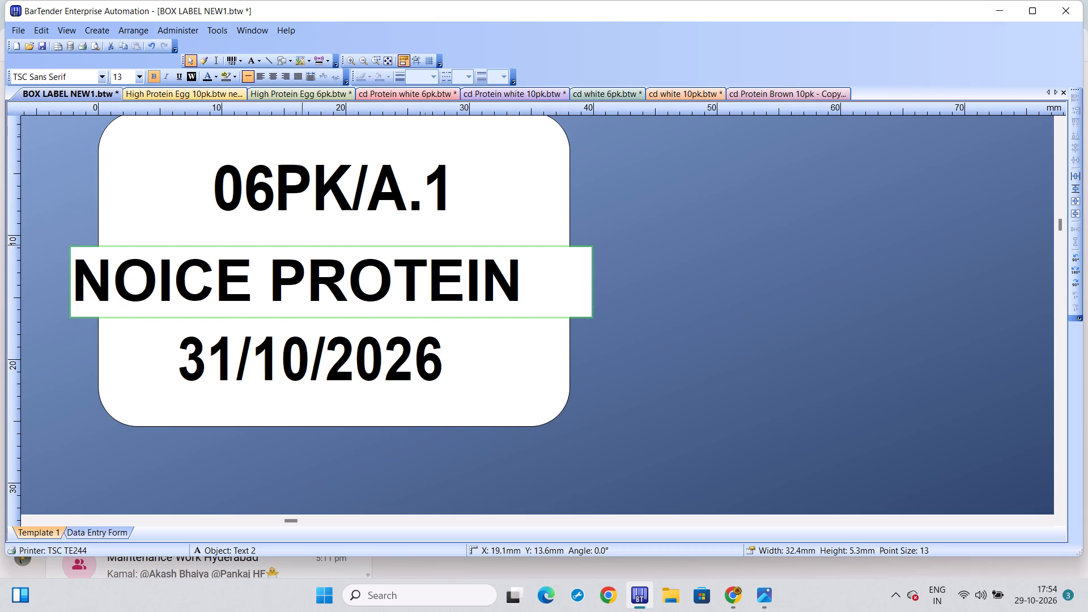
Print 8 copies of the 06PK/A.1 NOICE PROTEIN box label.
key("ctrl+p")
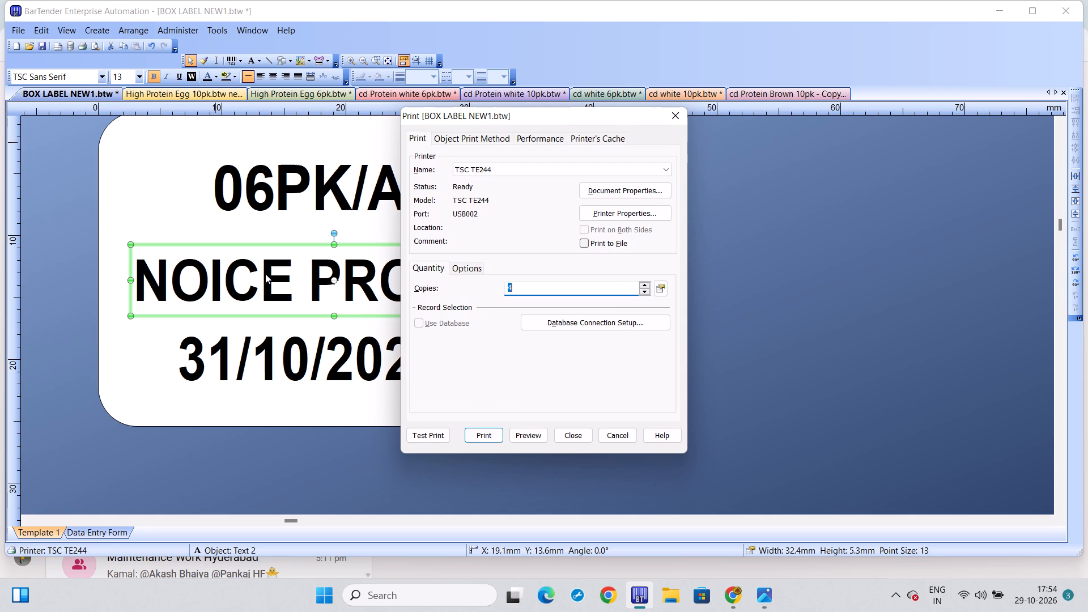
key("8")
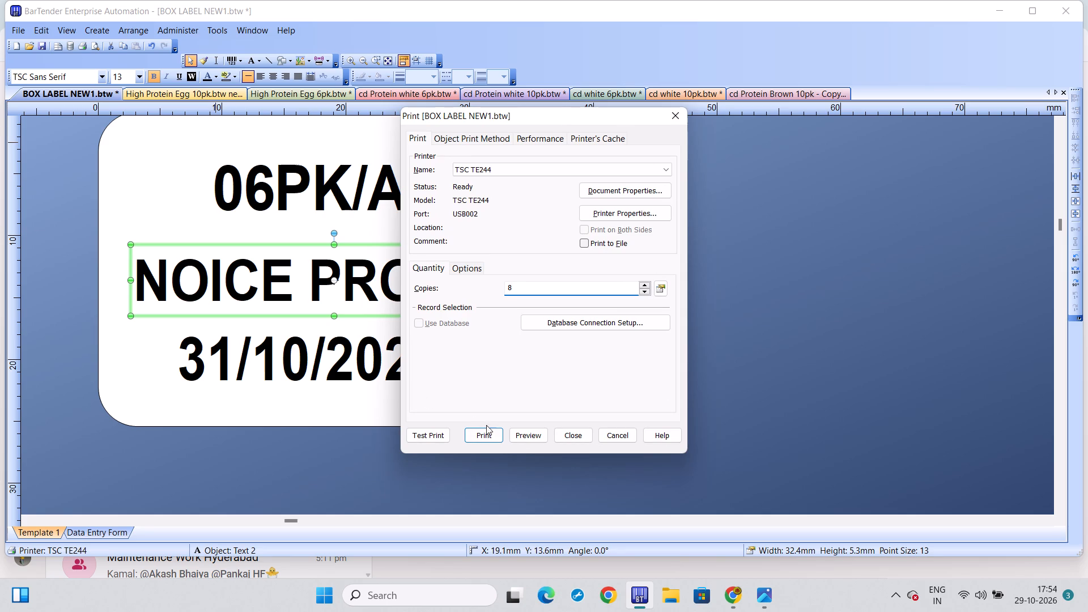
left_click(486, 436)
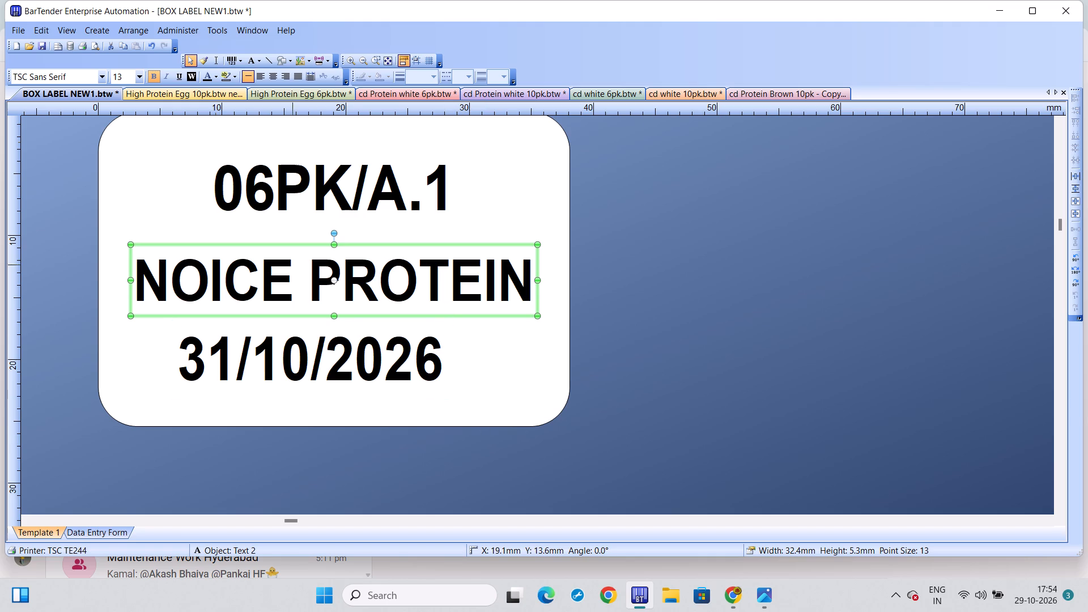
Change the pack code above NOICE PROTEIN to 10PK/A.1.
left_click(274, 185)
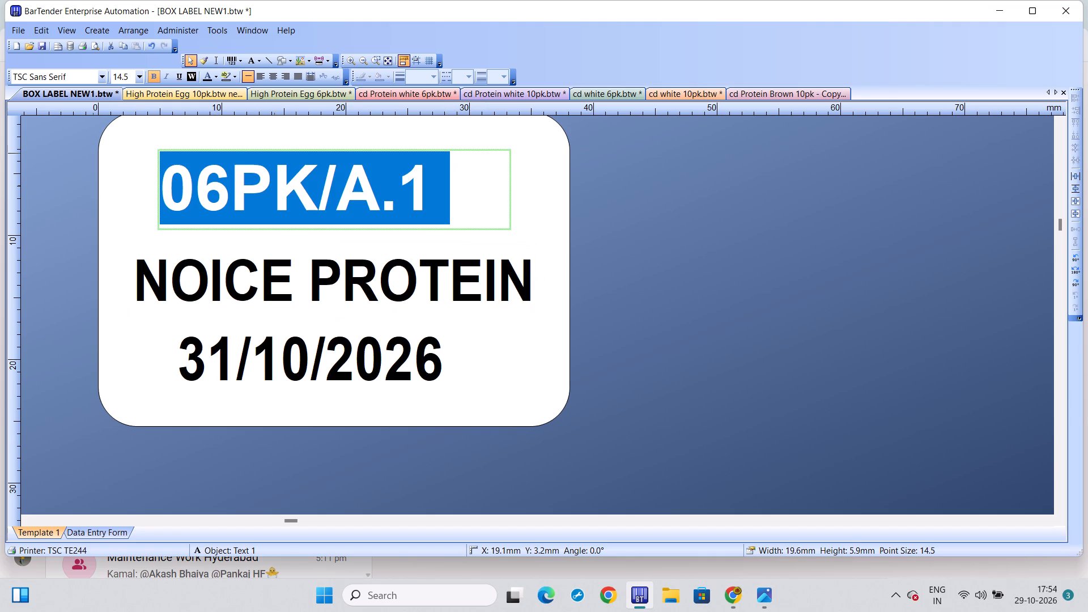
left_click(231, 190)
key("BackSpace")
key("BackSpace")
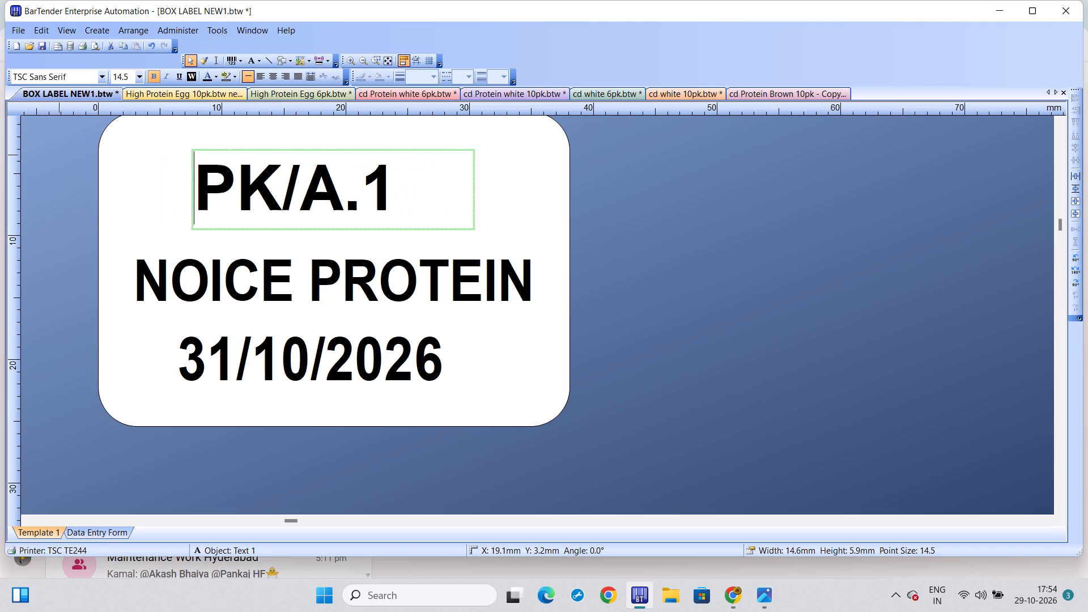
type("10")
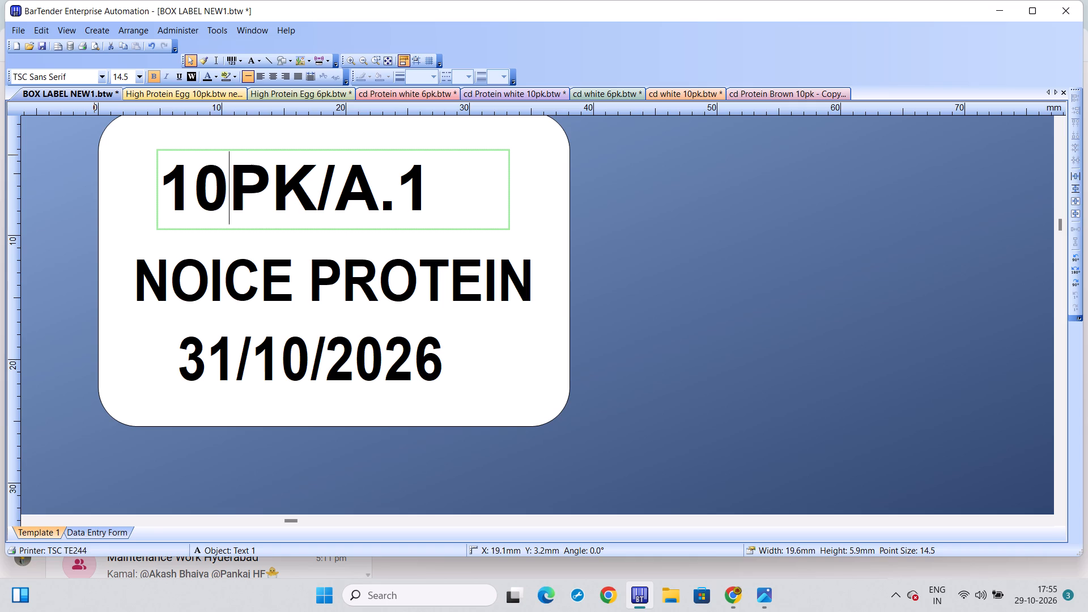
Print 90 copies of the 10PK/A.1 NOICE PROTEIN box label.
key("ctrl+p")
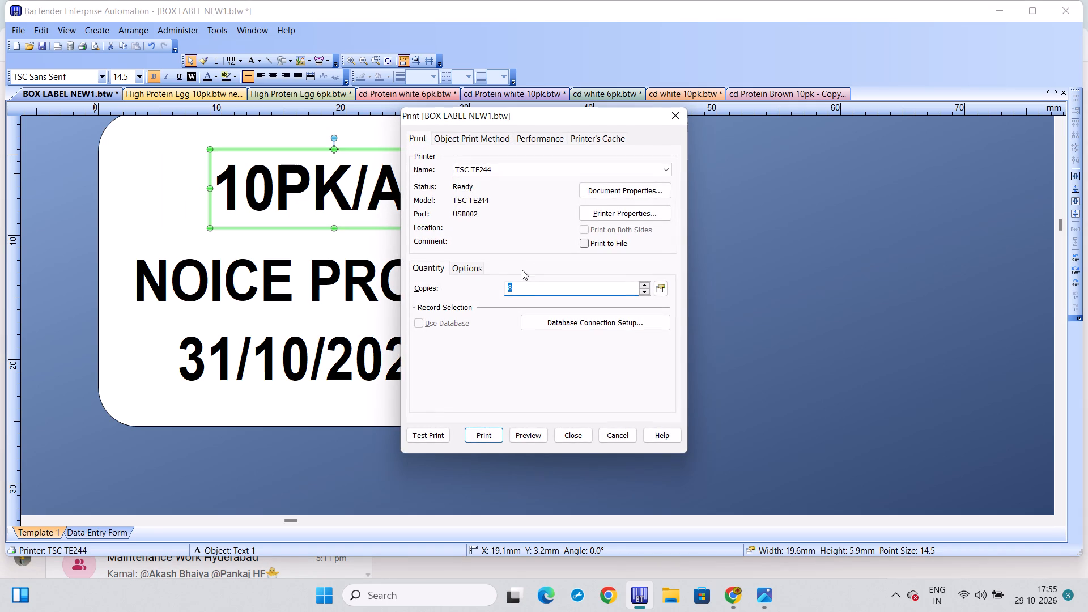
left_click(515, 288)
key("BackSpace")
key("BackSpace")
key("9")
key("0")
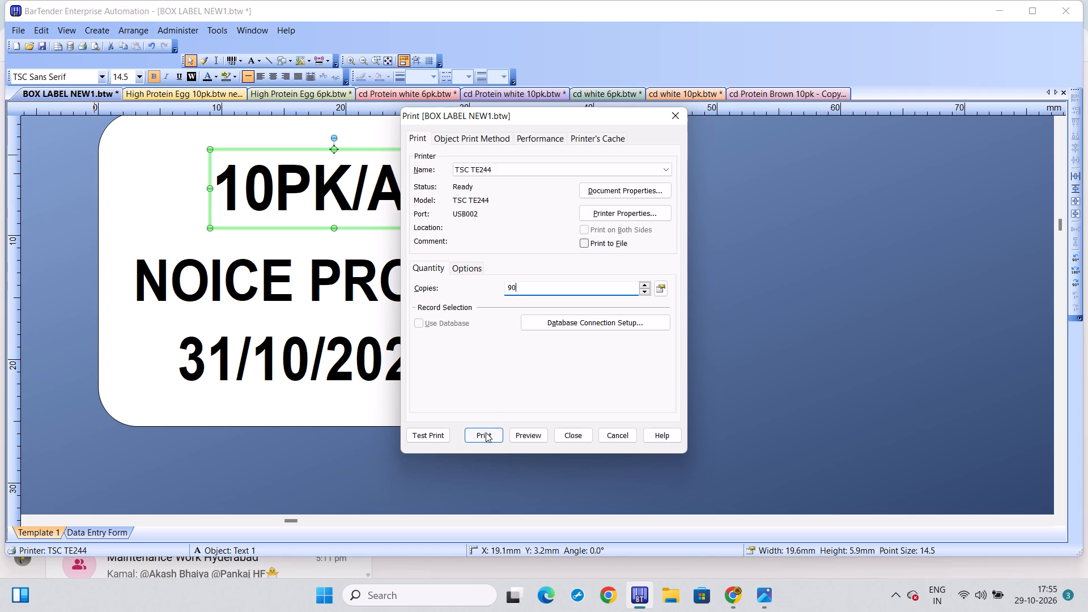
left_click(486, 439)
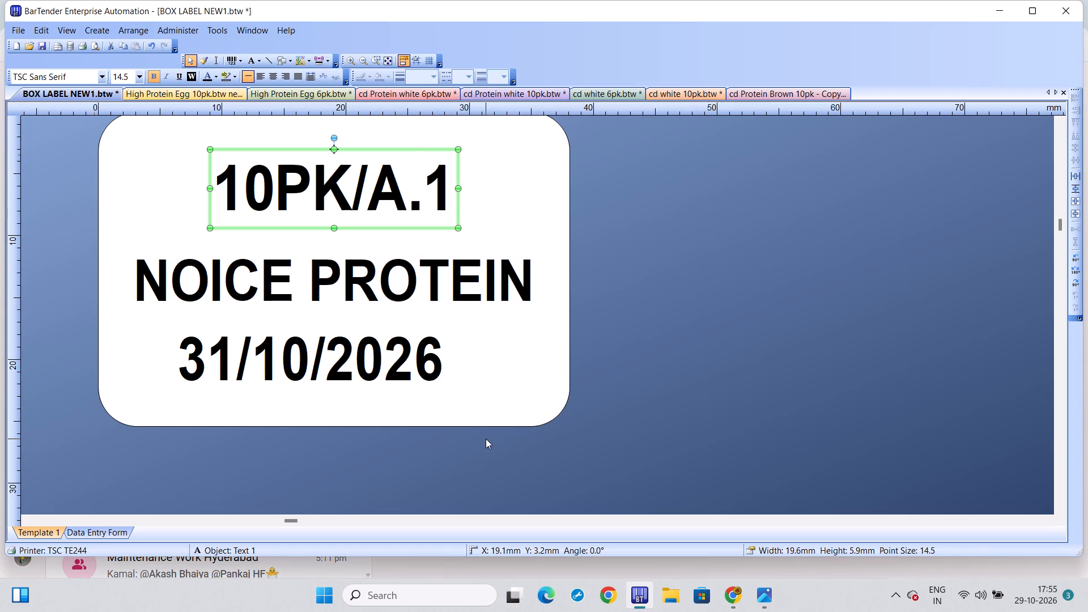
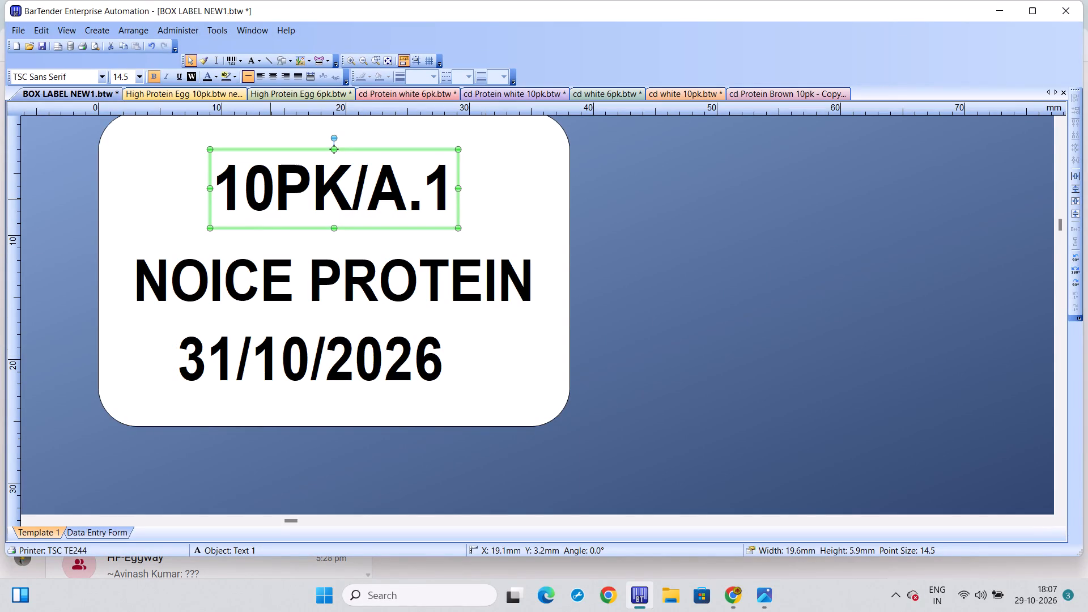
Change the pack code above NOICE PROTEIN on the box label to 6PK/A.1.
key("ctrl+p")
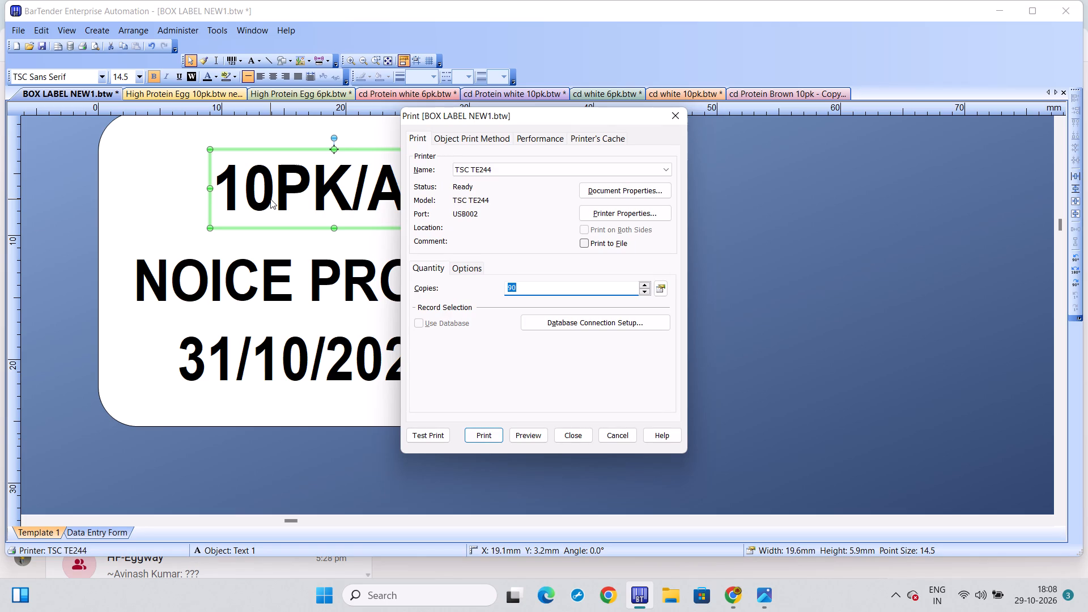
left_click(674, 114)
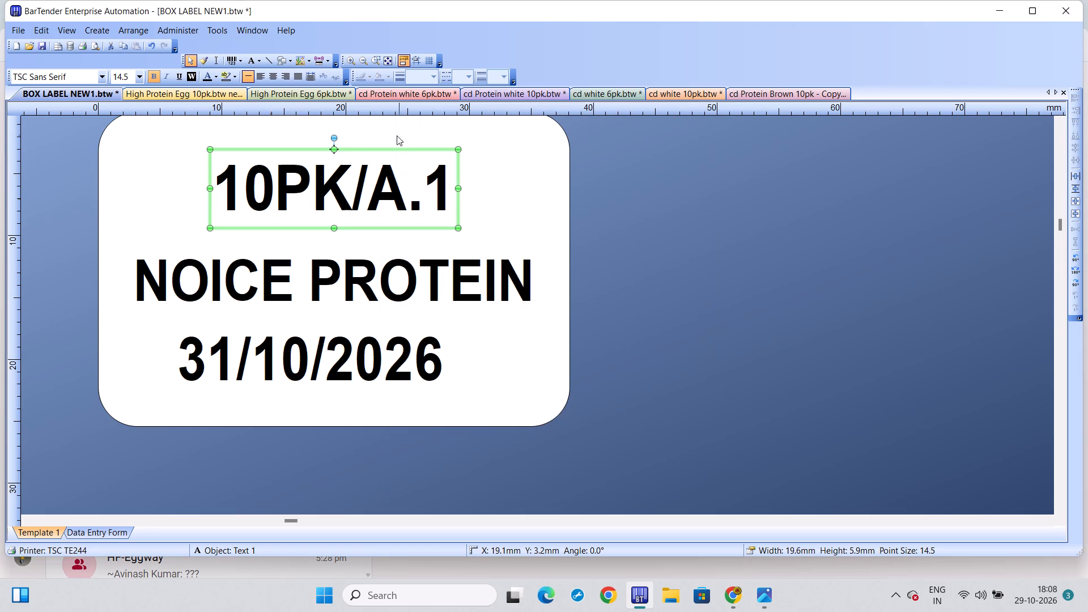
left_click(273, 195)
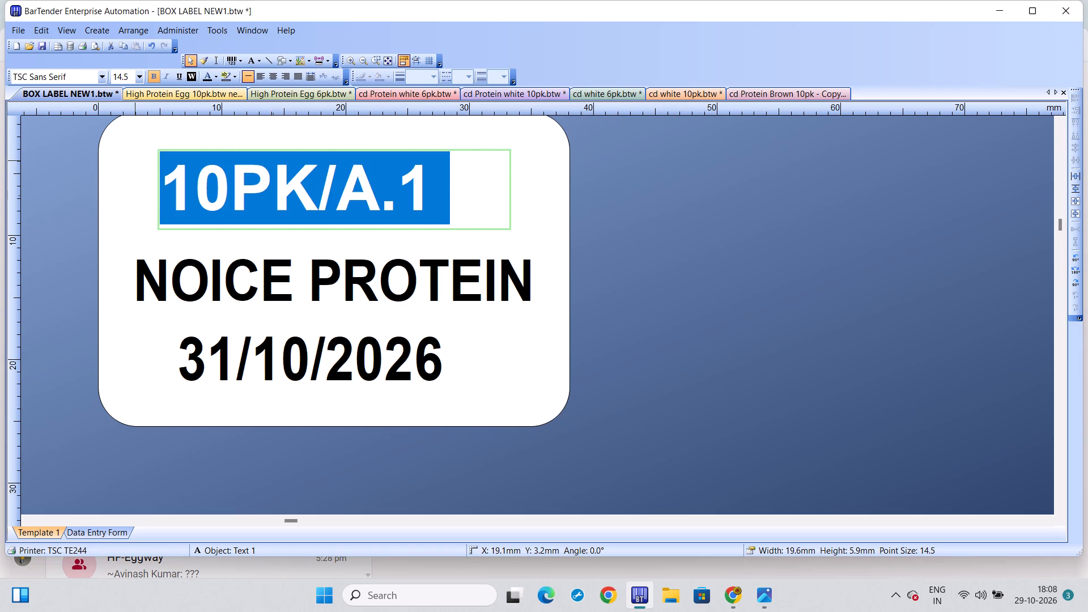
left_click(229, 197)
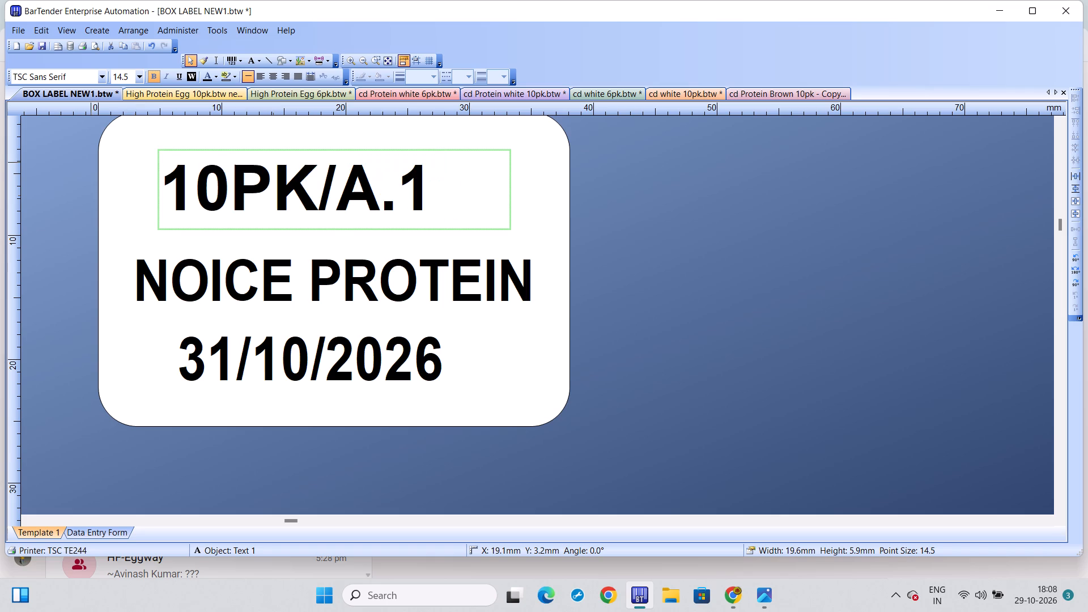
key("BackSpace")
key("BackSpace")
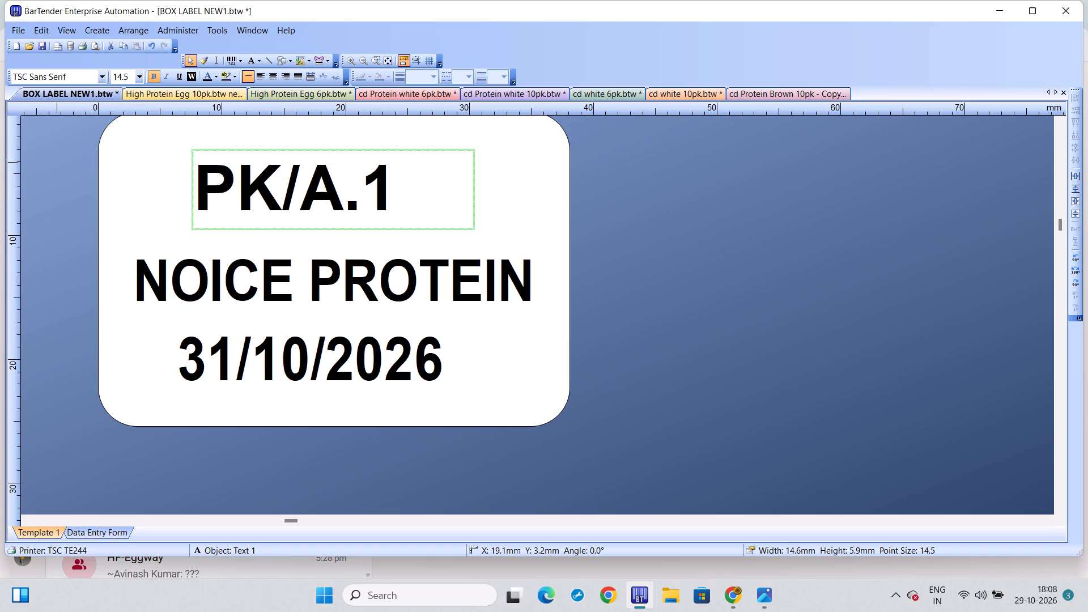
key("6")
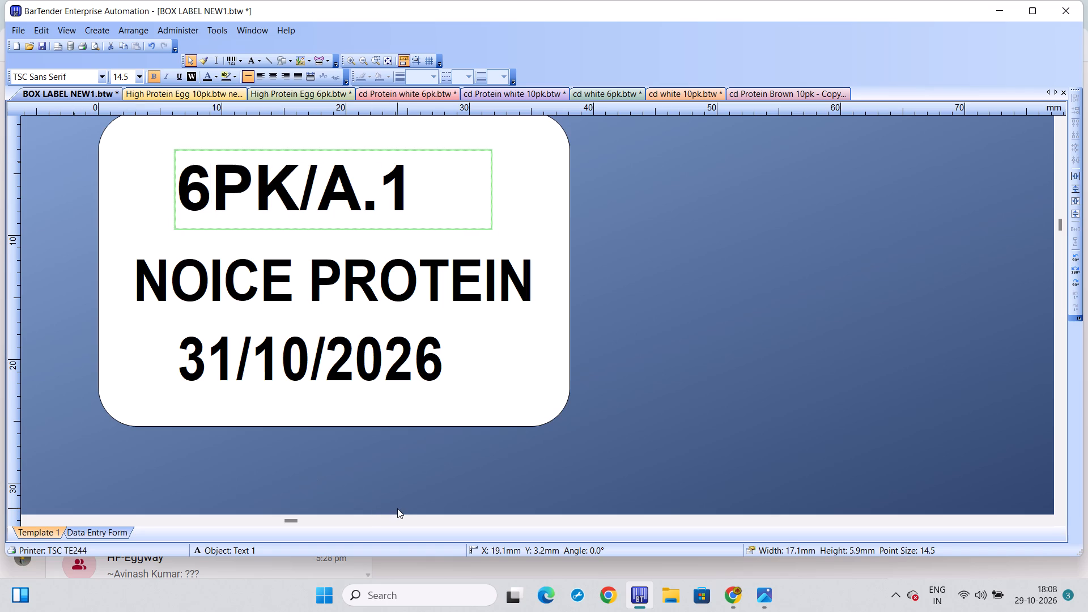
Print 6 copies of the 6PK/A.1 NOICE PROTEIN box label.
key("ctrl+p")
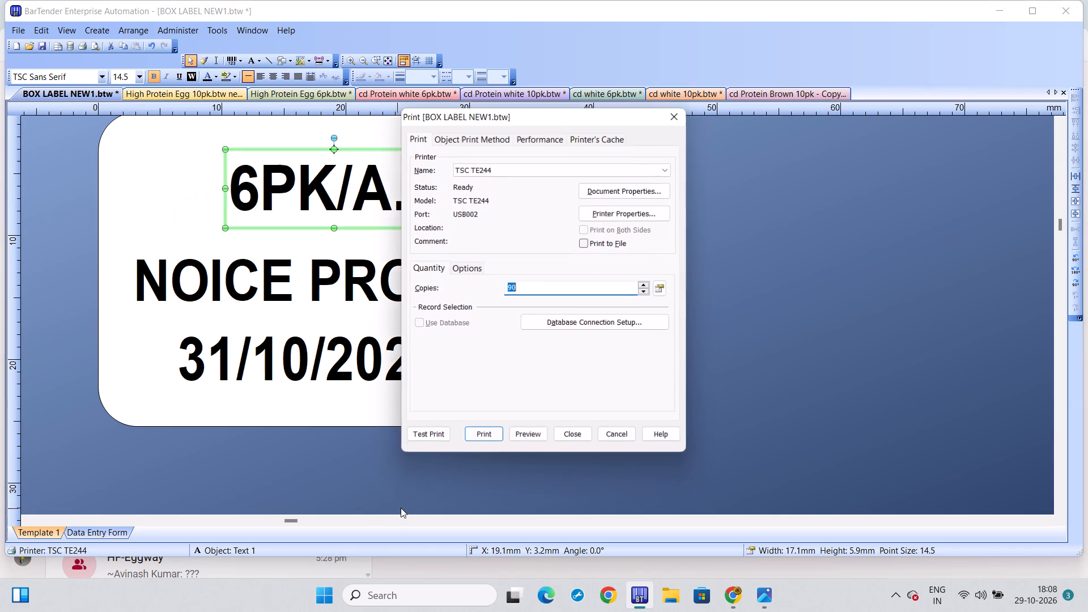
left_click(525, 287)
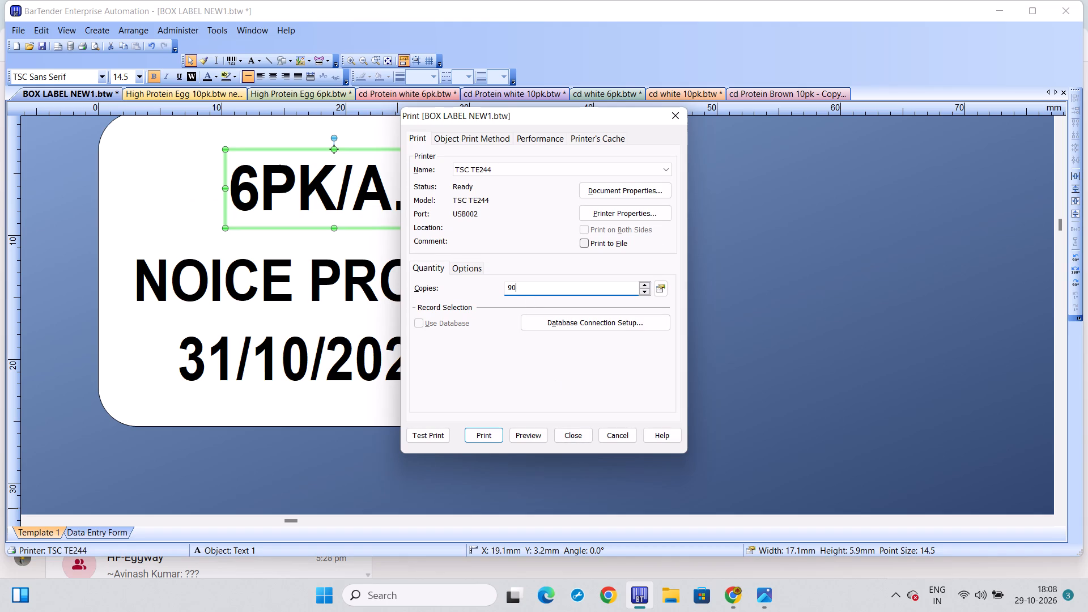
key("BackSpace")
key("BackSpace")
key("6")
left_click(482, 439)
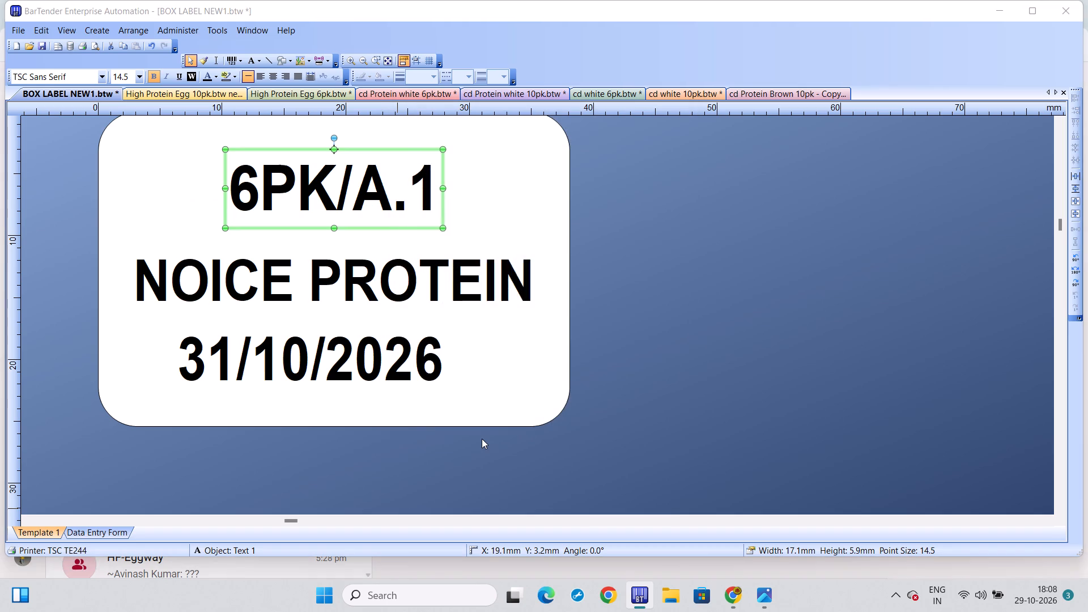